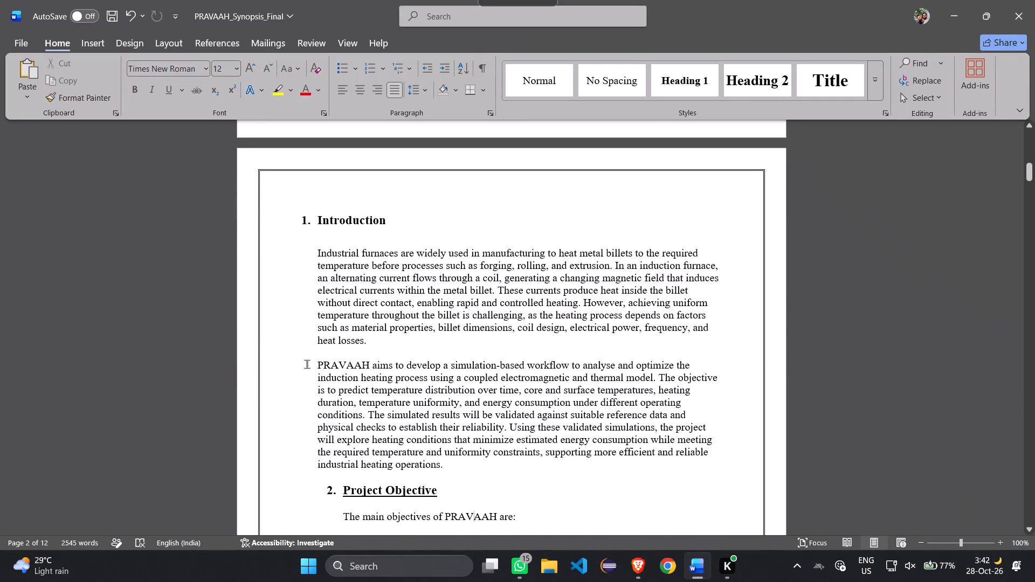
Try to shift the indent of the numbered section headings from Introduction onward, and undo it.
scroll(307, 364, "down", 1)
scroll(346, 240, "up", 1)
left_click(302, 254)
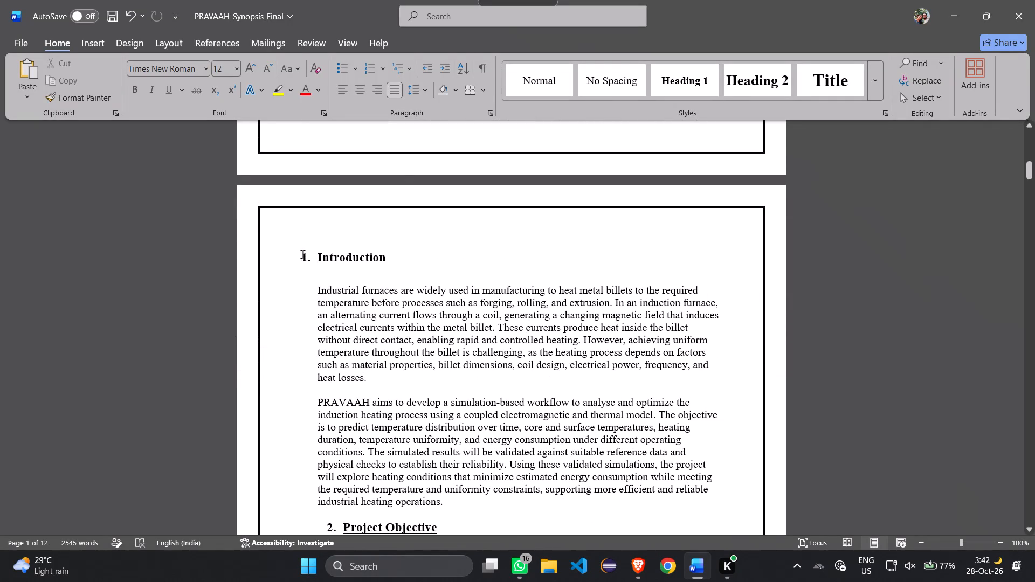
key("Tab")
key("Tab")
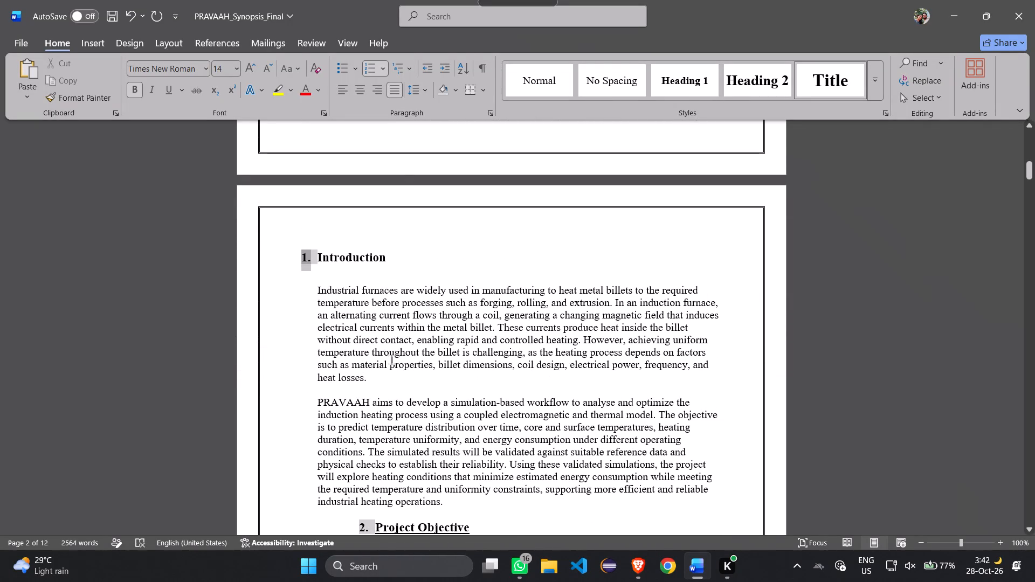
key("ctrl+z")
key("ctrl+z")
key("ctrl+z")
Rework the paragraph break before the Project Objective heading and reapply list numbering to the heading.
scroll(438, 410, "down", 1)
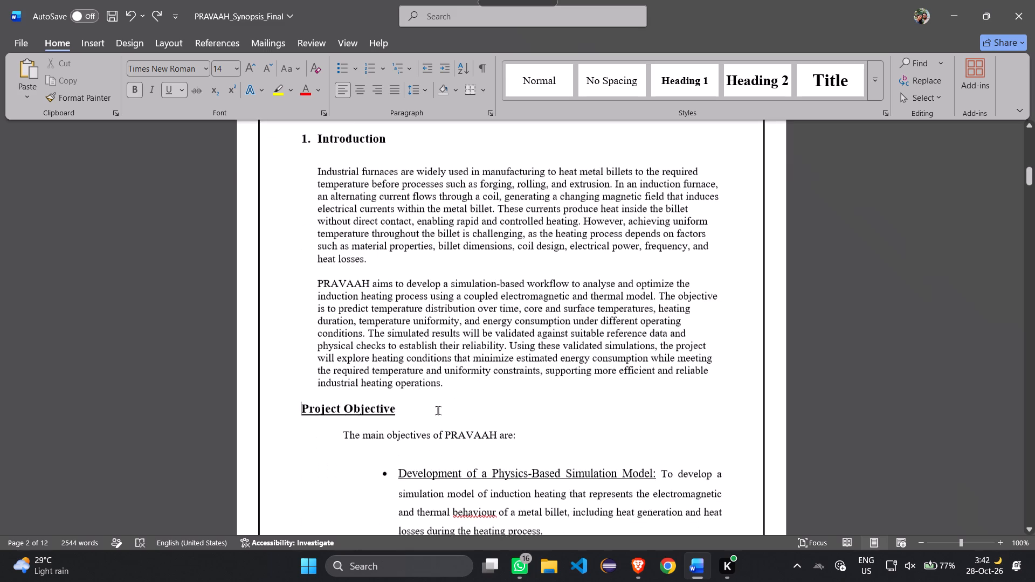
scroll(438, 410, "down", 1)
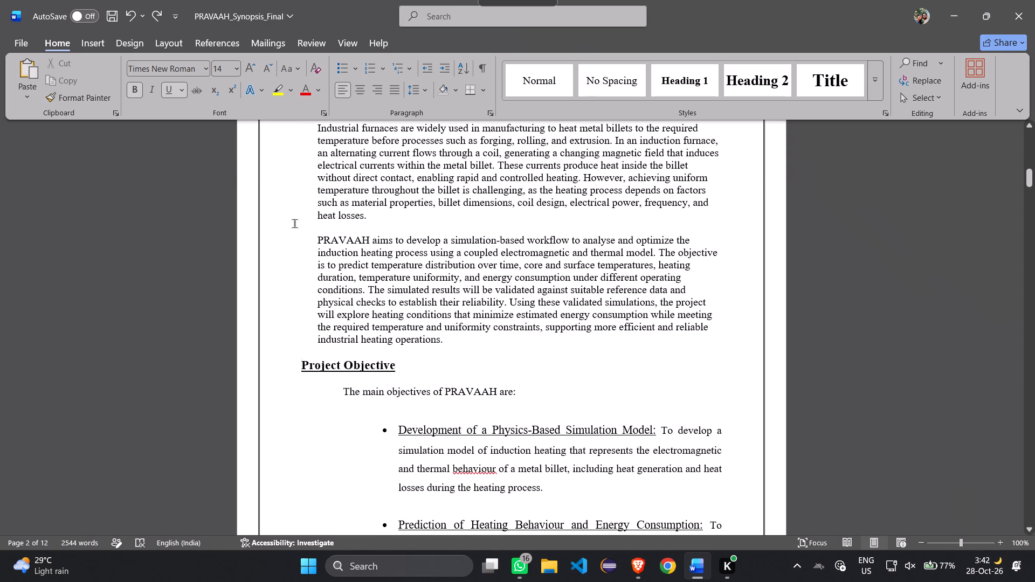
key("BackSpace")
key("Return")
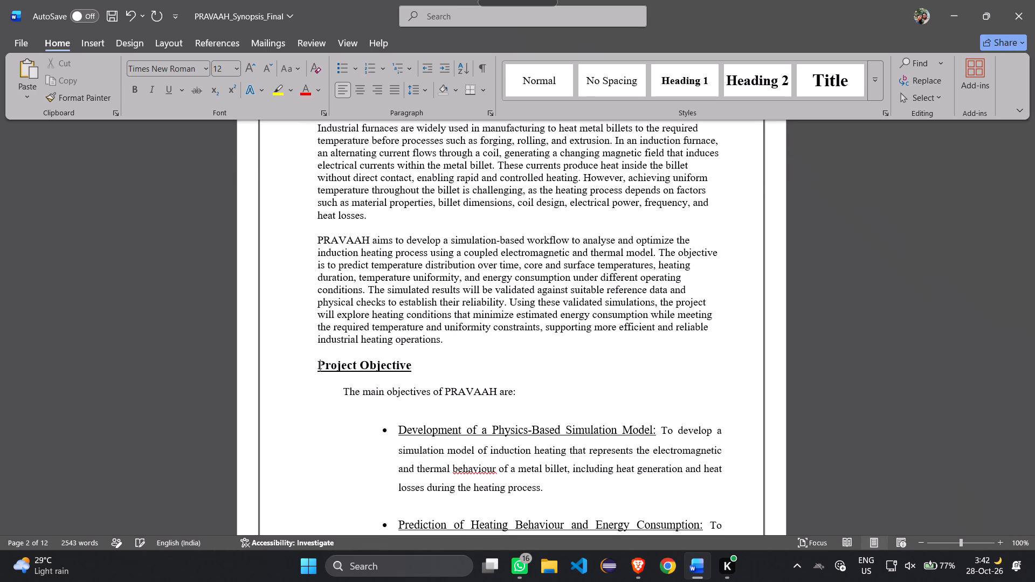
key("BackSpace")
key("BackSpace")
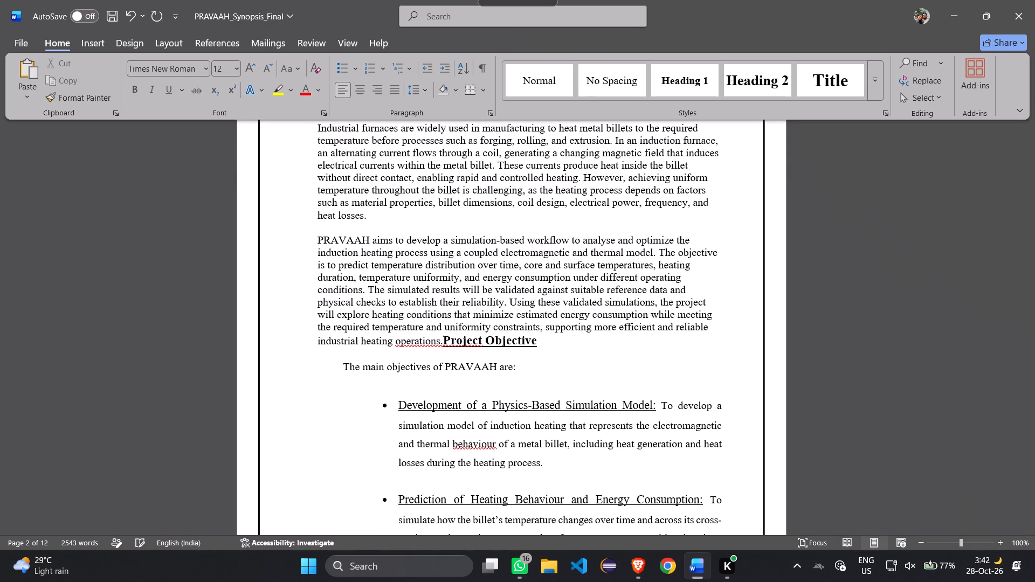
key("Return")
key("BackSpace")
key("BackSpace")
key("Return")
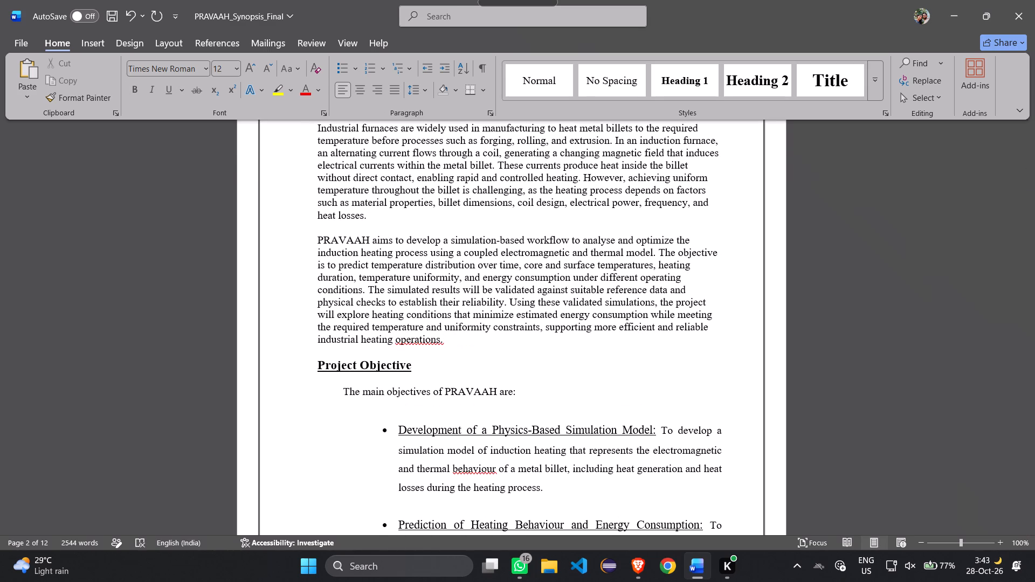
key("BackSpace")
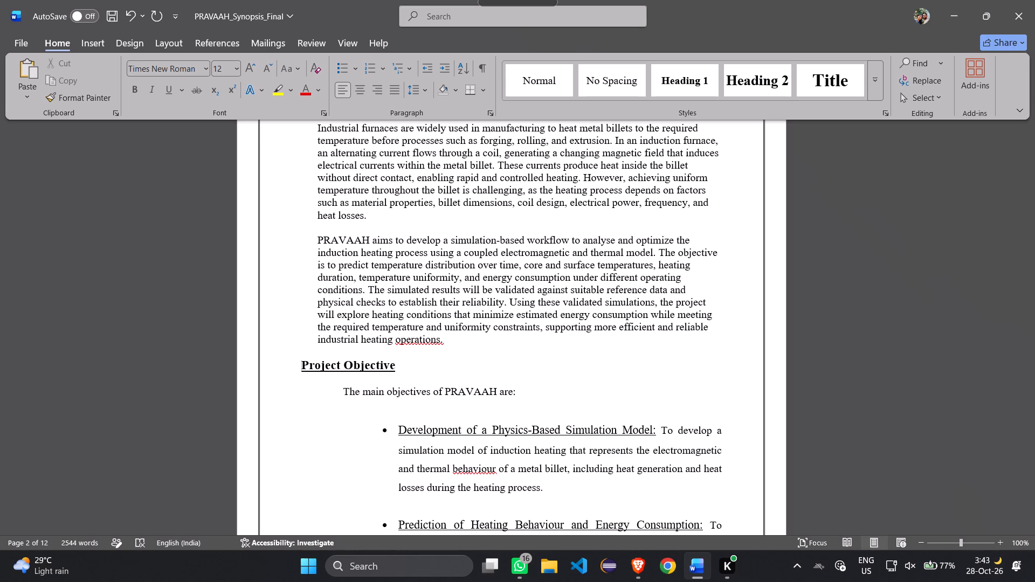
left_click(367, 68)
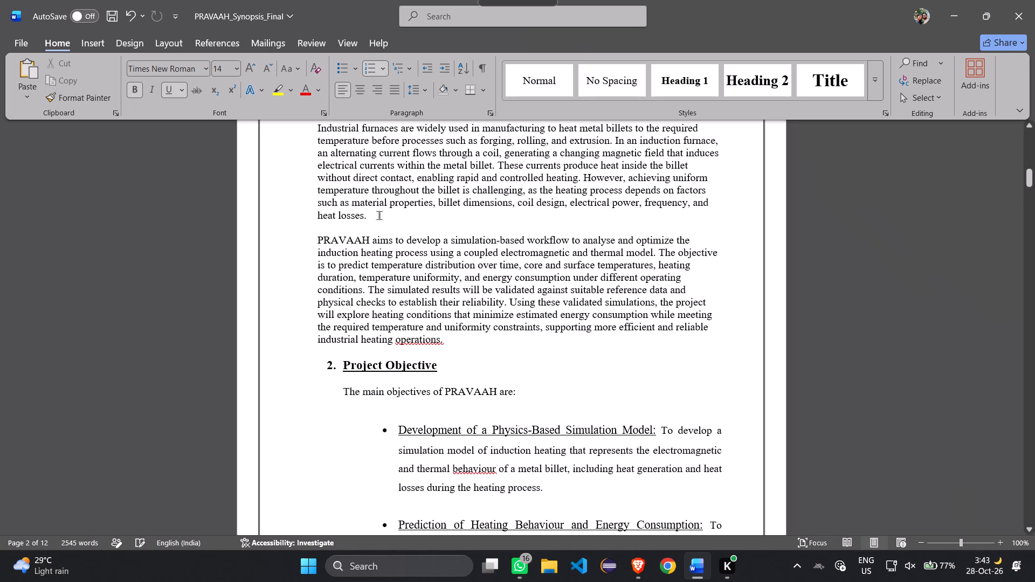
Compare the numbering and alignment of the Introduction, Project Objective and Literature Survey headings.
left_click(321, 358)
scroll(321, 358, "up", 1)
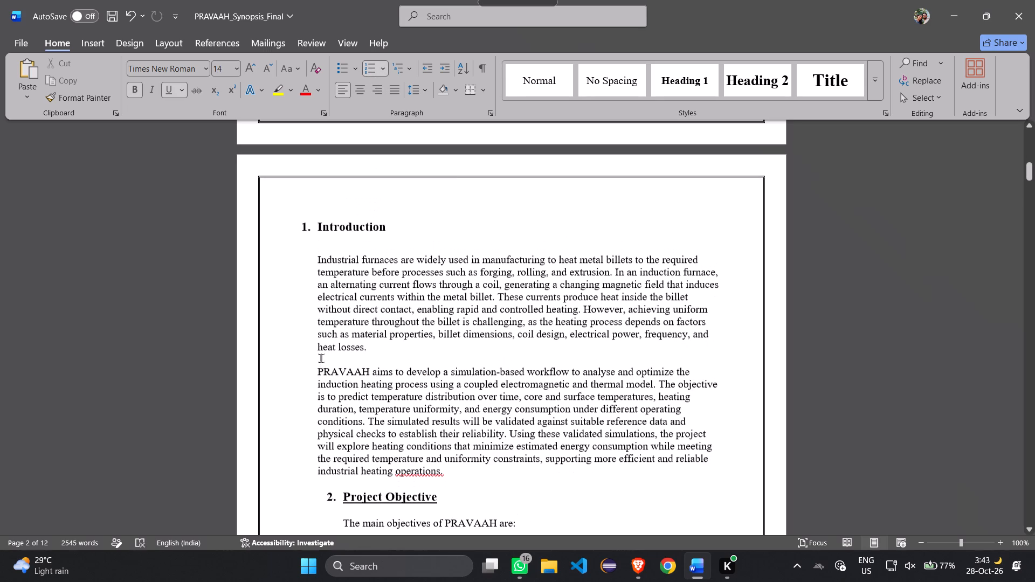
left_click(301, 231)
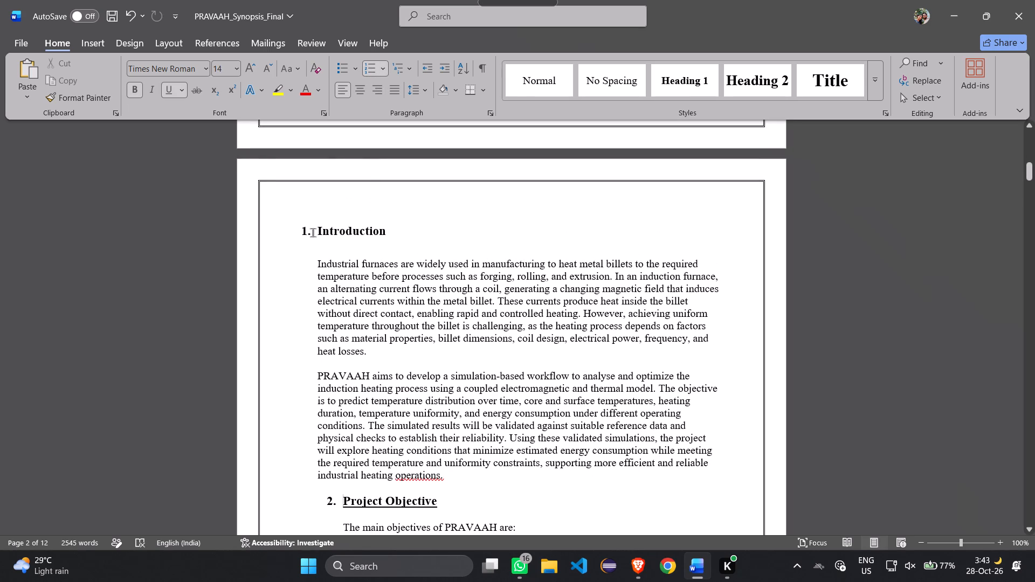
left_click(313, 232)
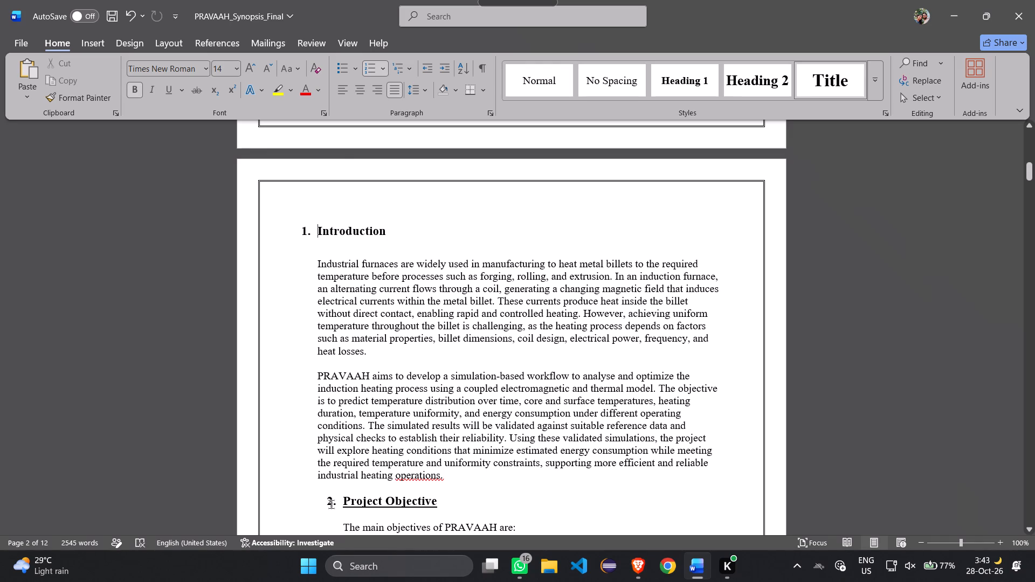
left_click(328, 501)
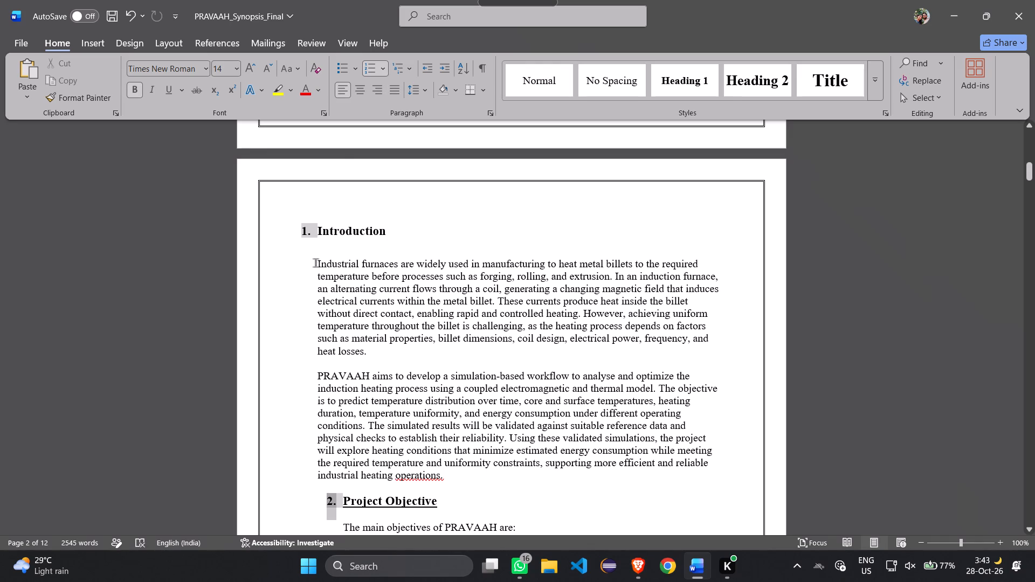
scroll(348, 362, "down", 10)
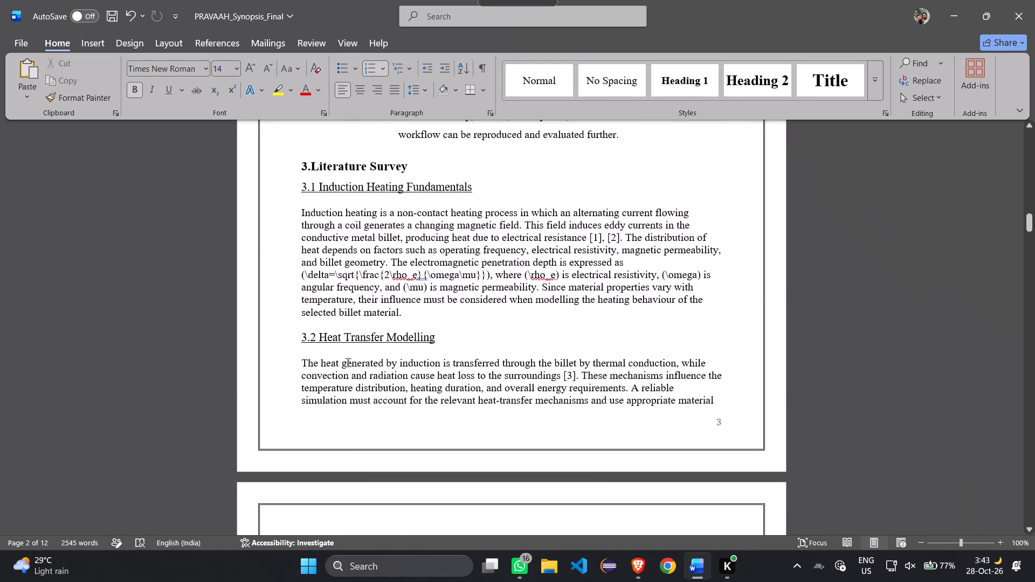
left_click(303, 173)
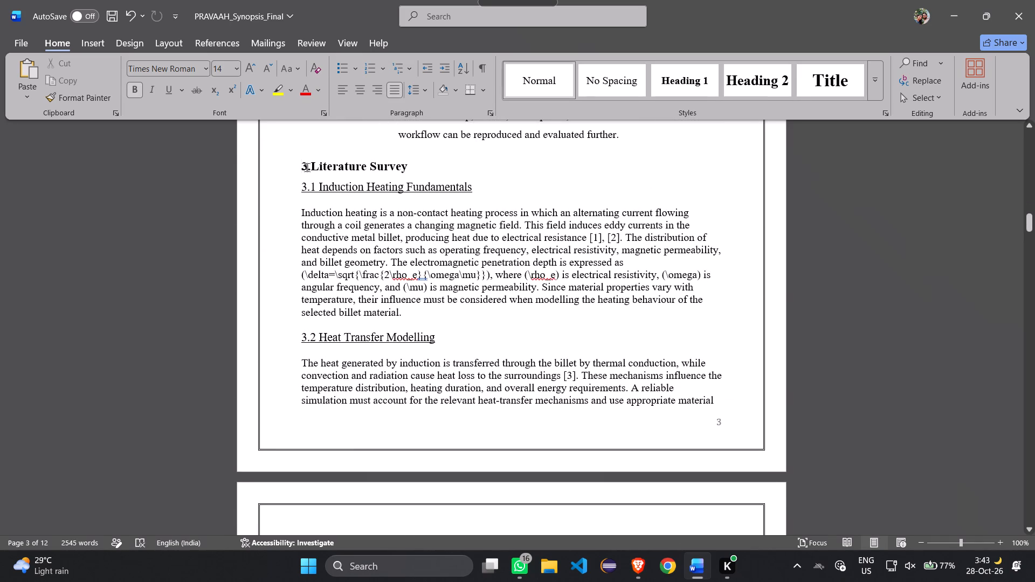
left_click(307, 167)
scroll(315, 164, "up", 4)
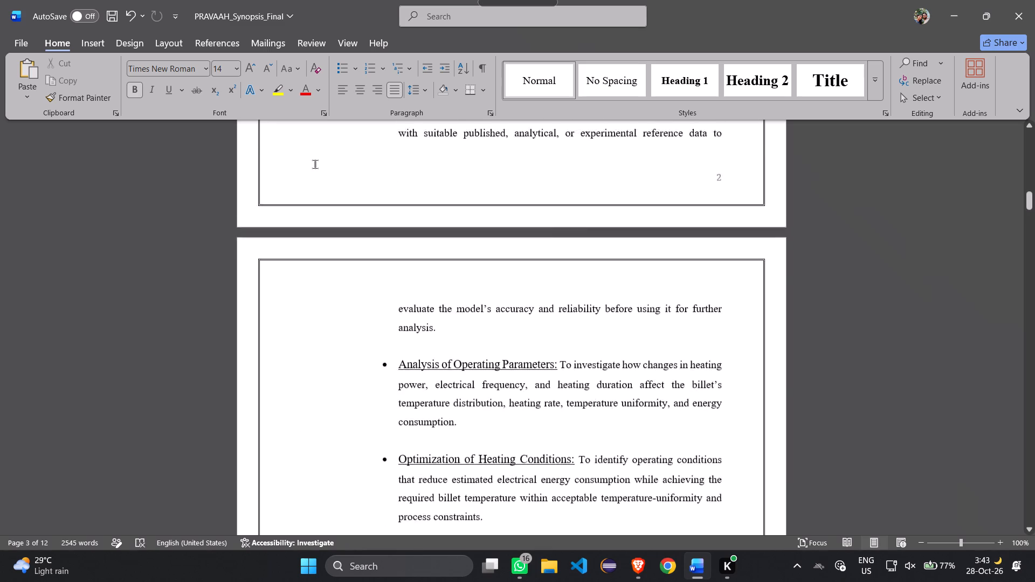
scroll(315, 164, "up", 4)
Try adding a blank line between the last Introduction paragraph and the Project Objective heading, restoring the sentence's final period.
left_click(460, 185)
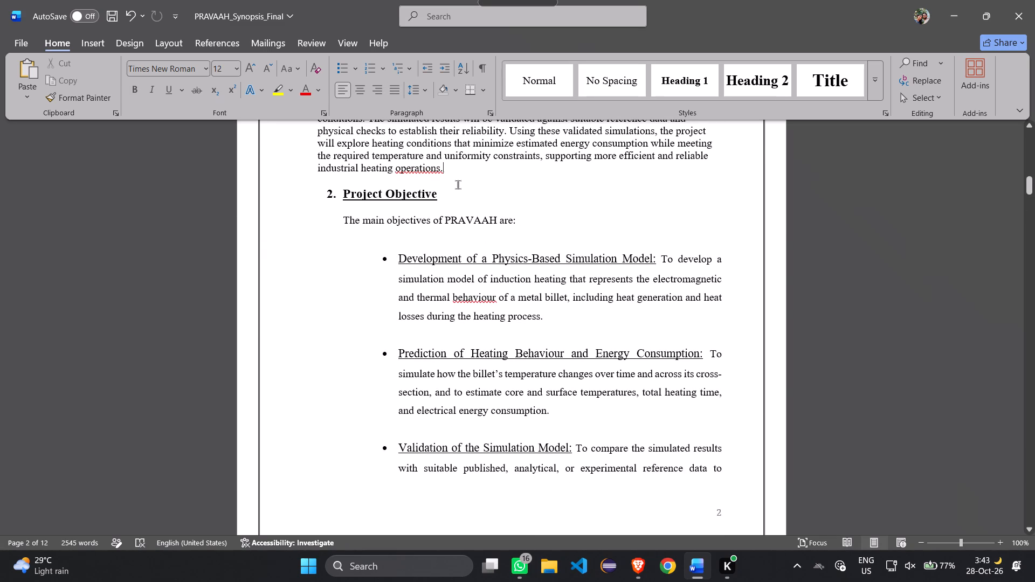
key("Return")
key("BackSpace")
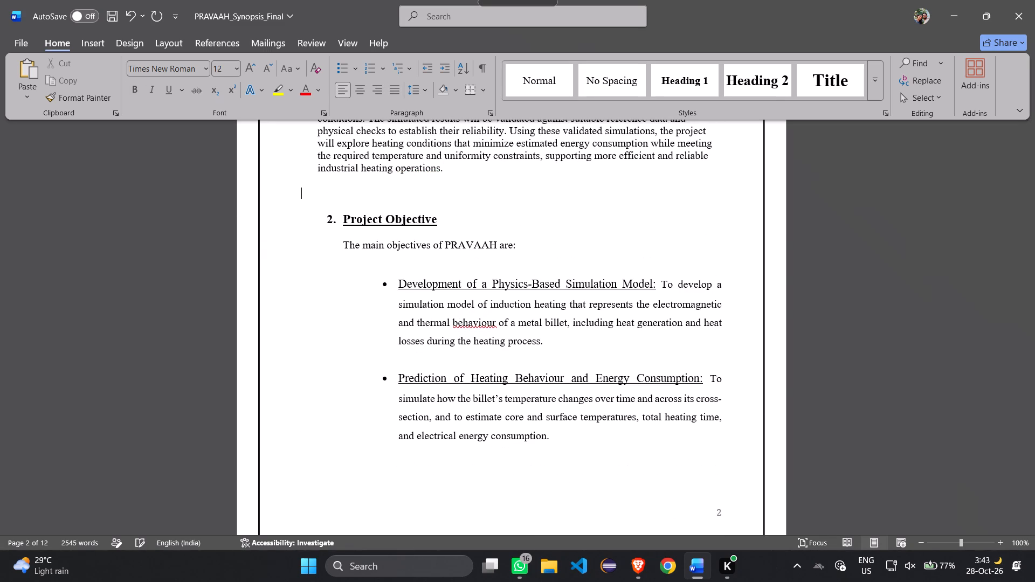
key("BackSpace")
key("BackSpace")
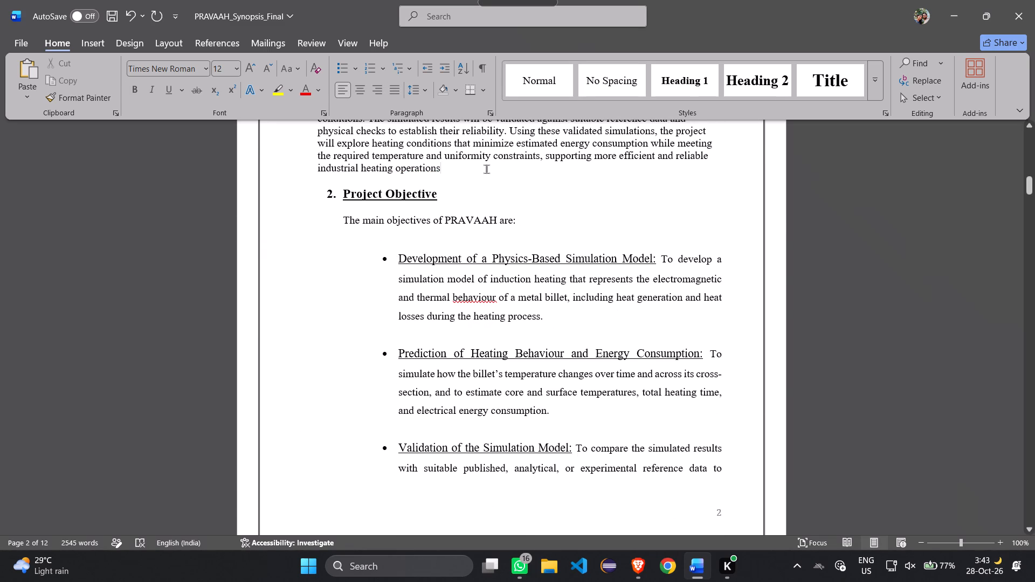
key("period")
Delete the indented Project Objective heading and align the "The main objectives of PRAVAAH are:" line with the Introduction body text.
left_click(445, 182)
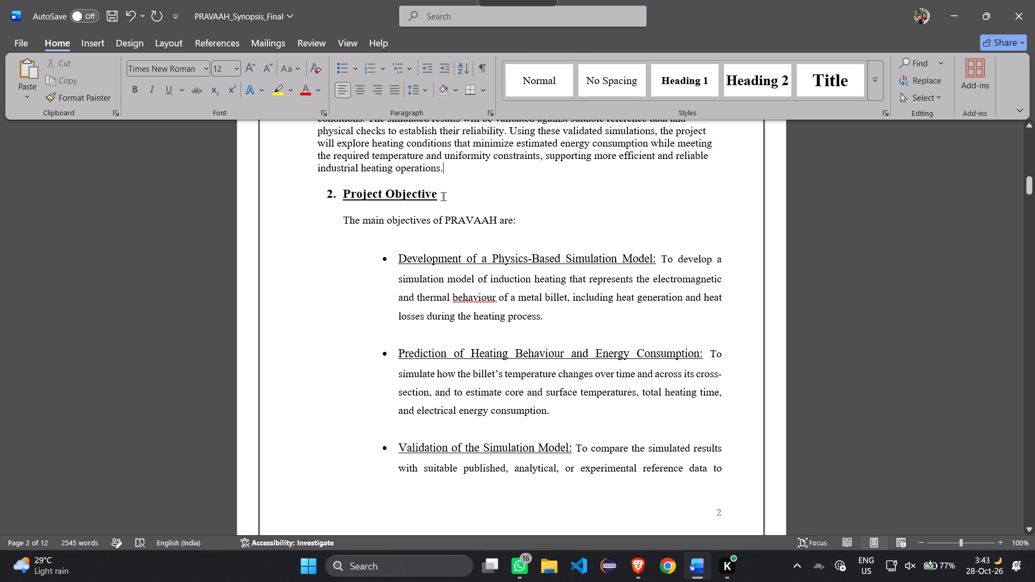
left_click(443, 196)
left_click_drag(443, 196, 316, 190)
key("BackSpace")
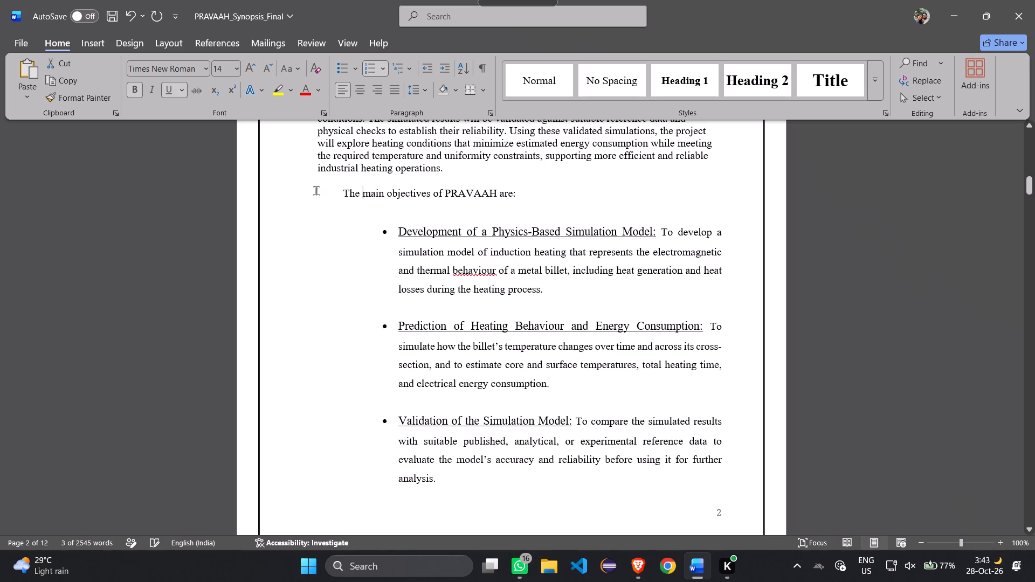
key("BackSpace")
key("BackSpace")
Enter a new heading line "2.Project Objective" above the main objectives line, with blank space separating it from the Introduction text.
key("Return")
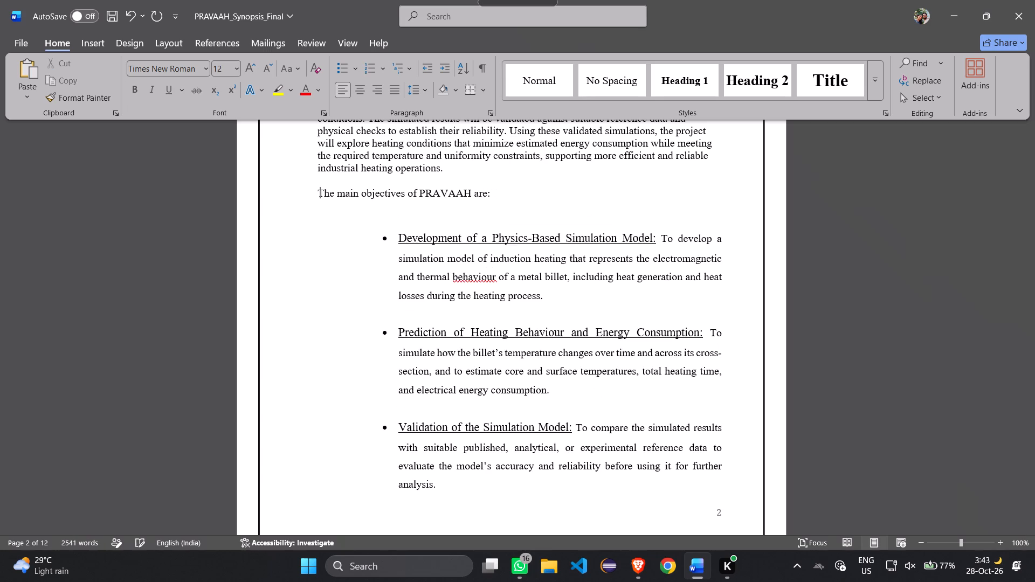
key("Return")
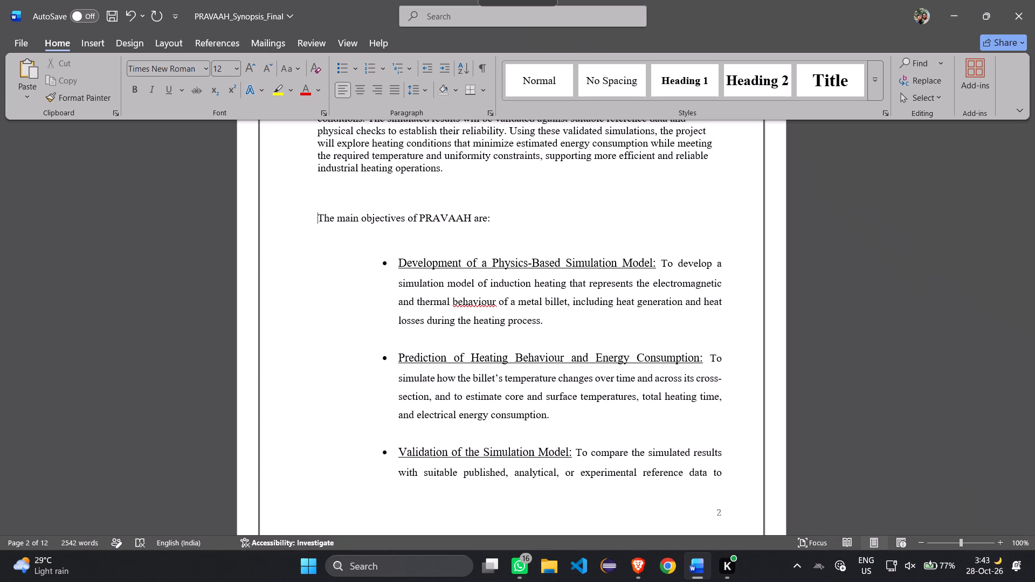
scroll(383, 182, "up", 1)
left_click(318, 254)
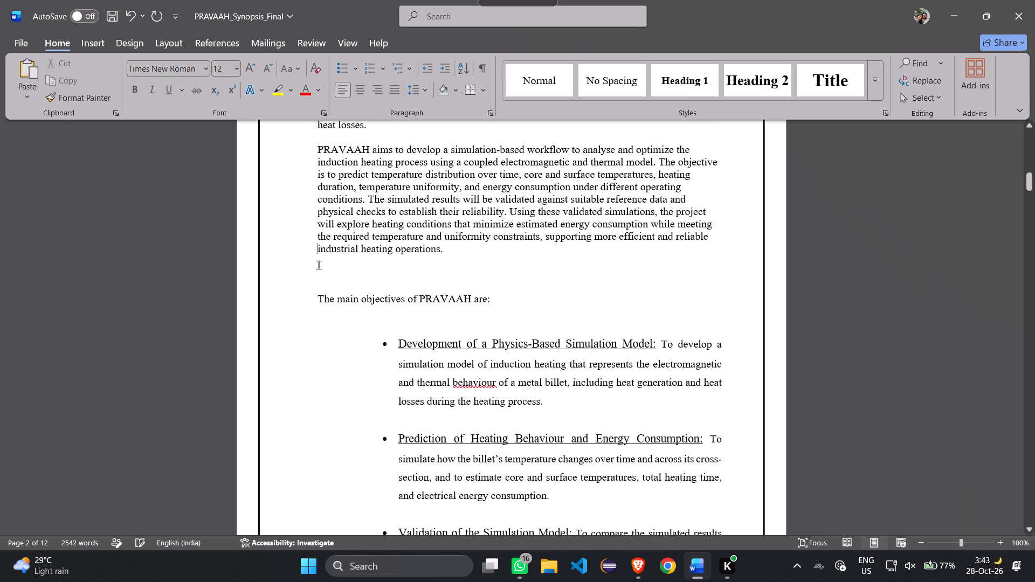
left_click(320, 278)
scroll(320, 278, "right", 1)
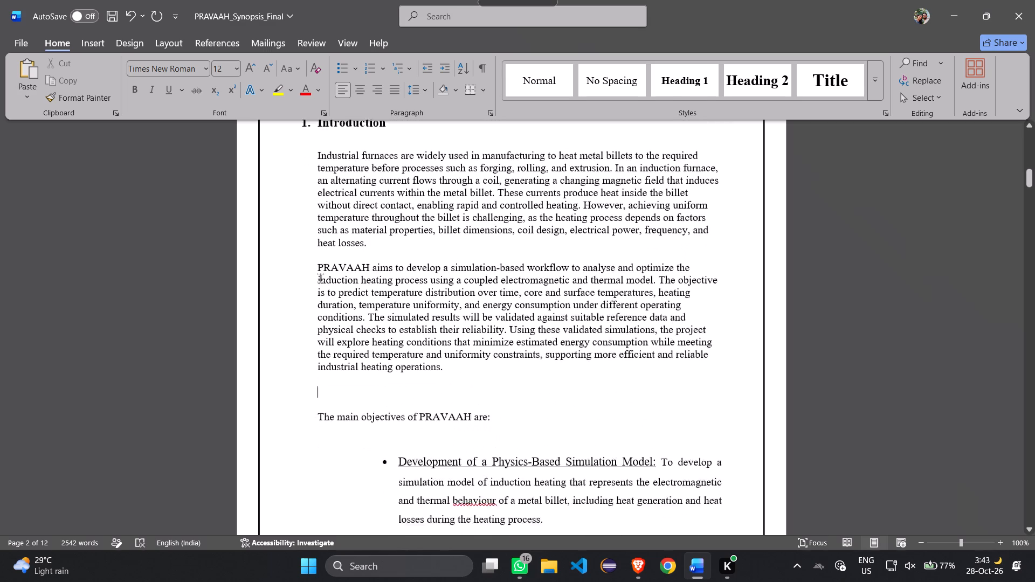
scroll(320, 278, "right", 1)
key("BackSpace")
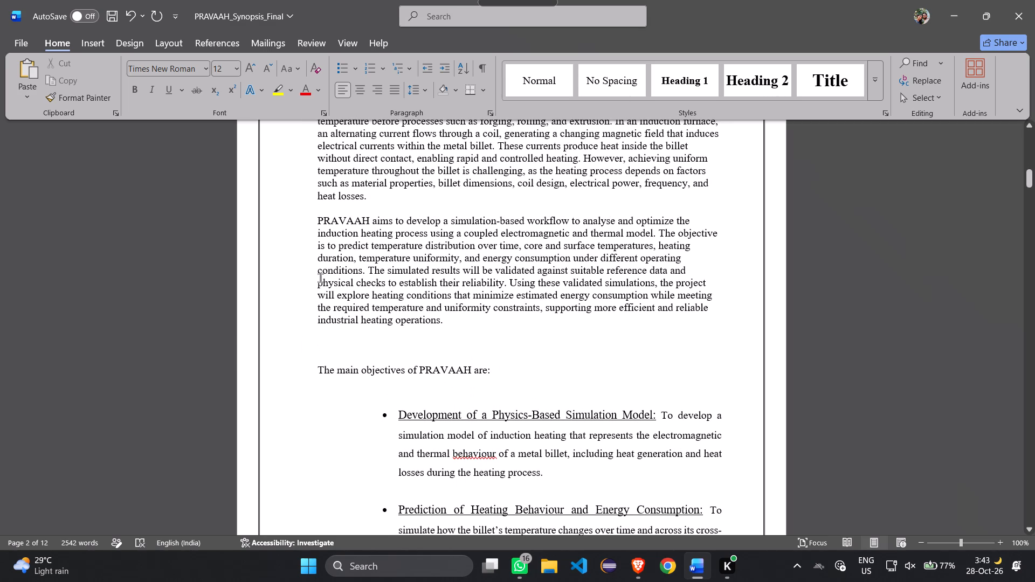
key("Return")
scroll(320, 278, "up", 1)
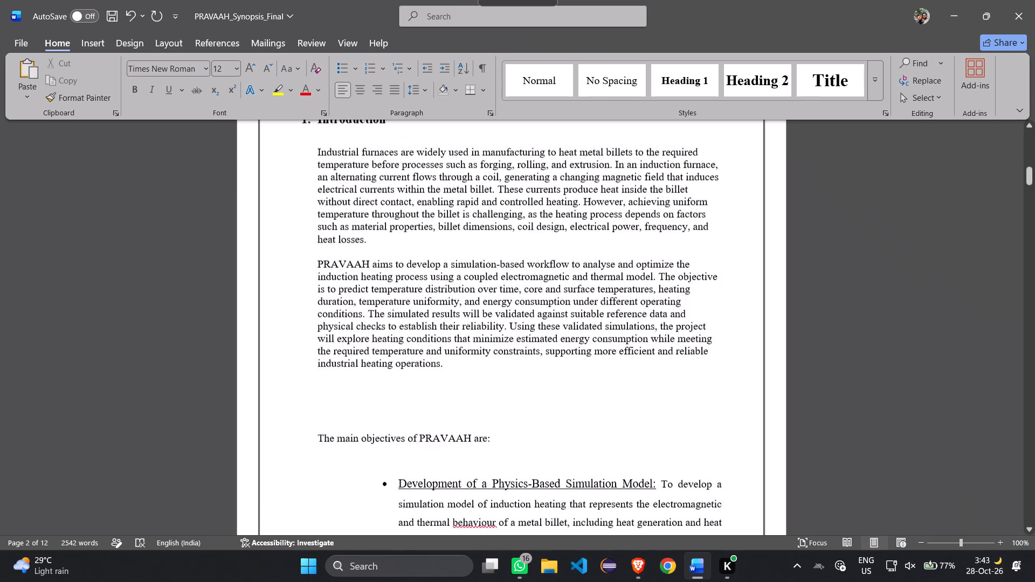
scroll(320, 278, "up", 1)
type("2.")
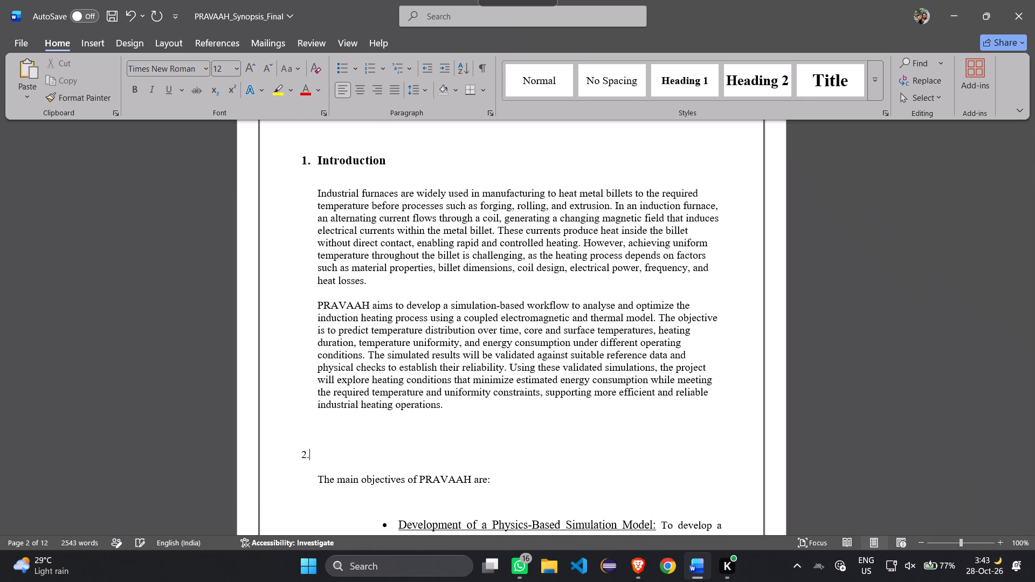
type("Project Ob")
type("jective")
Copy the Introduction heading's formatting onto the "2.Project Objective" line with Format Painter.
double_click(361, 159)
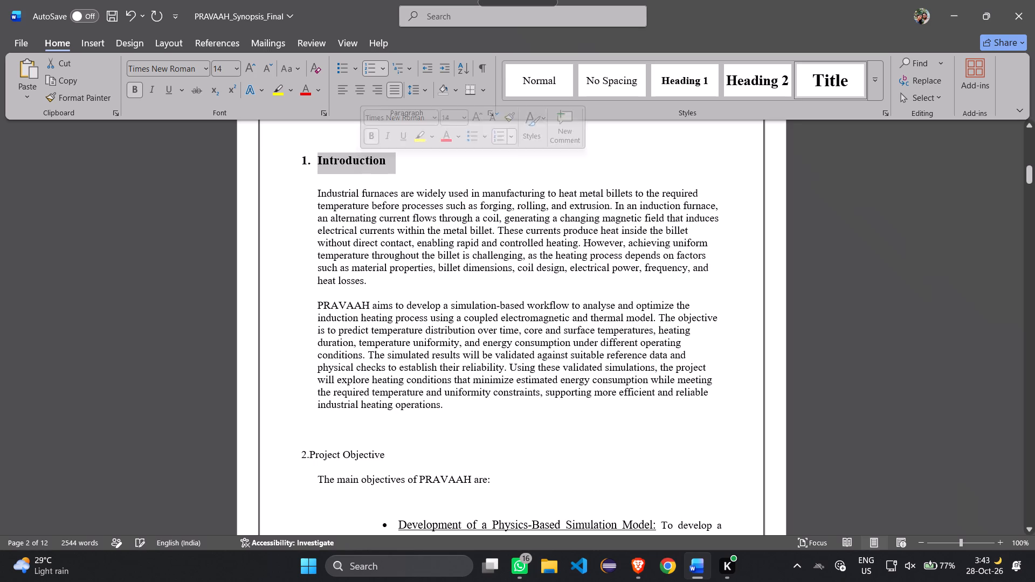
left_click(98, 97)
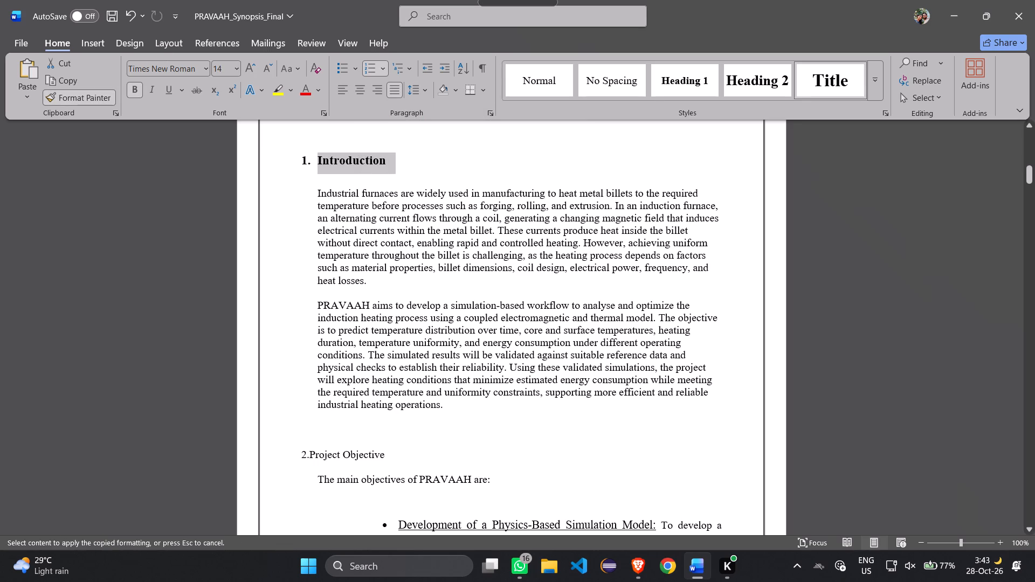
left_click_drag(388, 454, 289, 452)
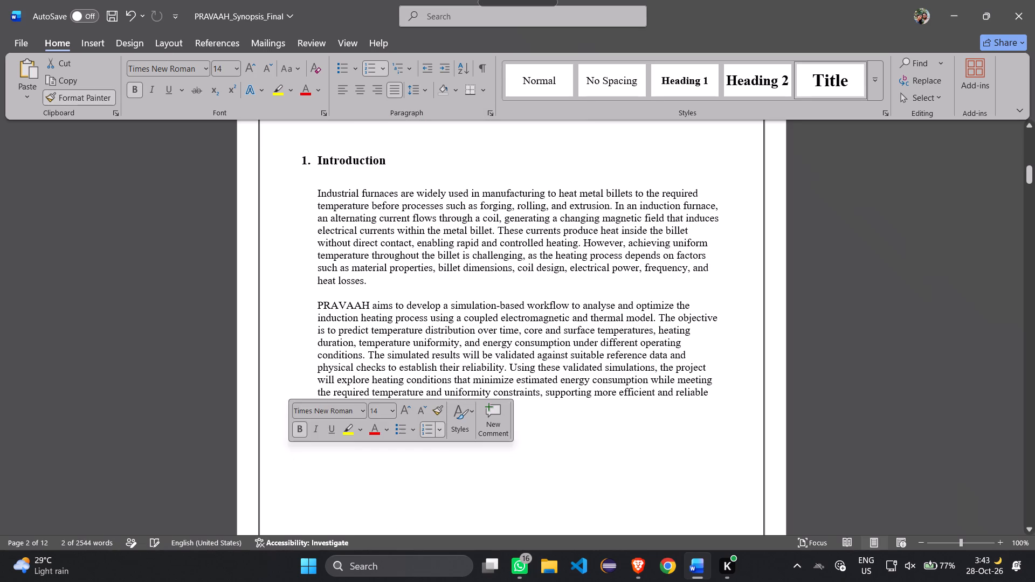
Remove the duplicate typed "2." from the automatically numbered Project Objective heading.
scroll(383, 469, "down", 5)
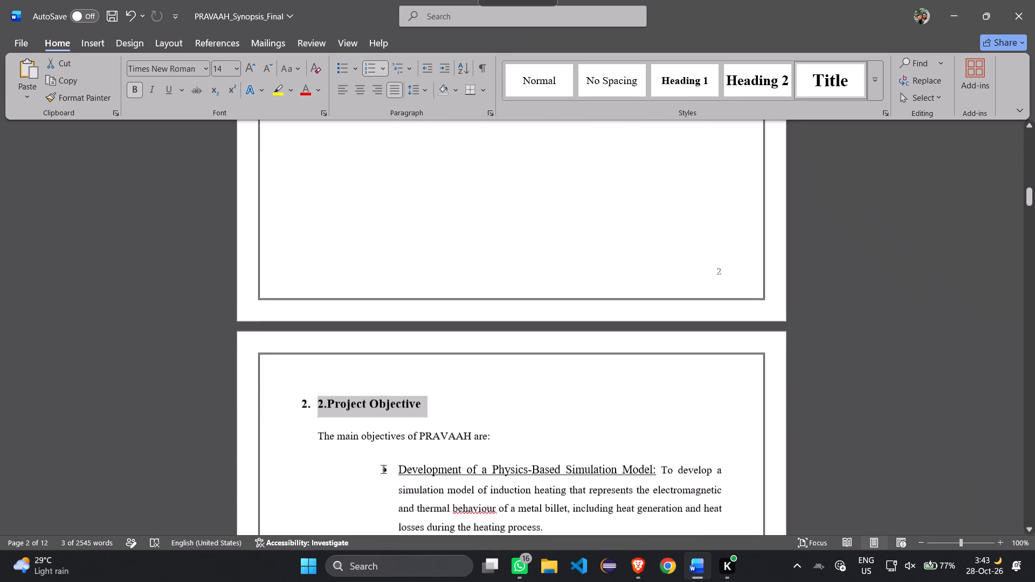
left_click(319, 400)
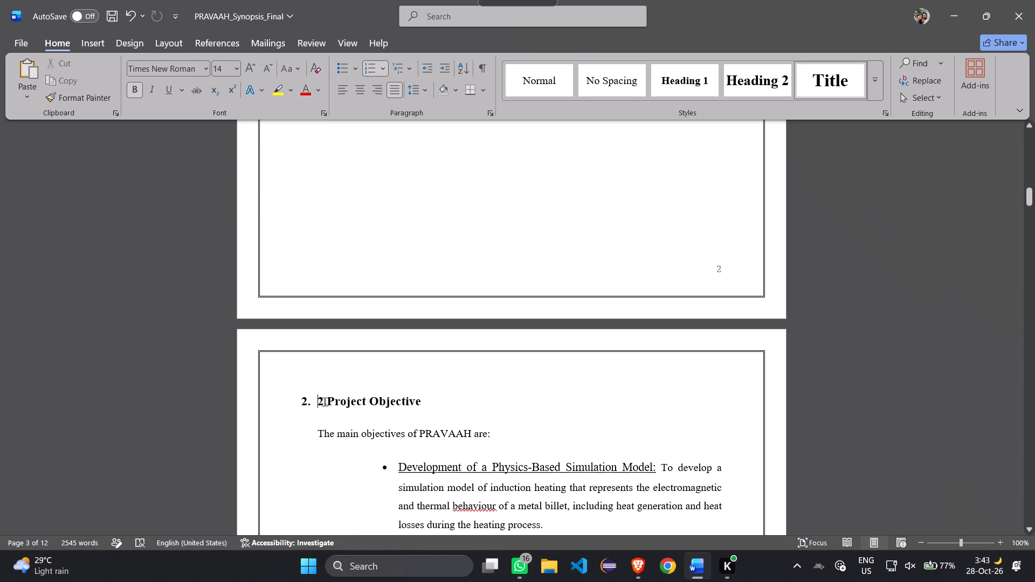
left_click(328, 402)
key("BackSpace")
key("BackSpace")
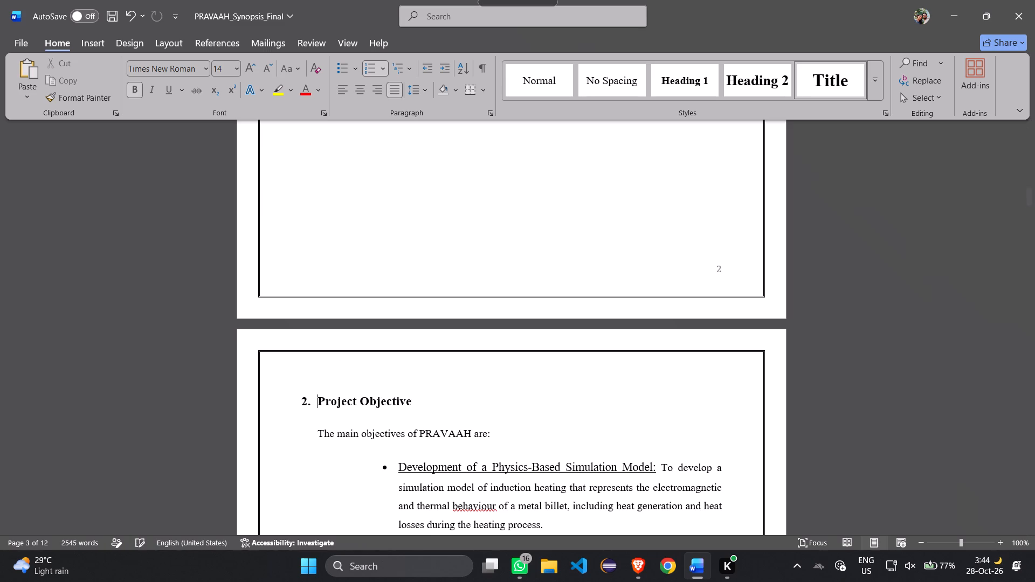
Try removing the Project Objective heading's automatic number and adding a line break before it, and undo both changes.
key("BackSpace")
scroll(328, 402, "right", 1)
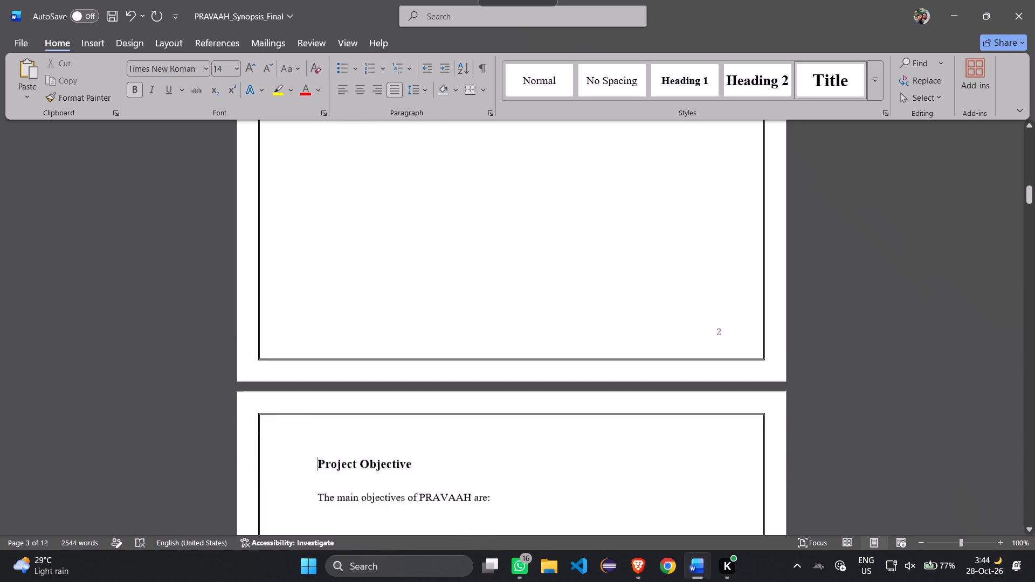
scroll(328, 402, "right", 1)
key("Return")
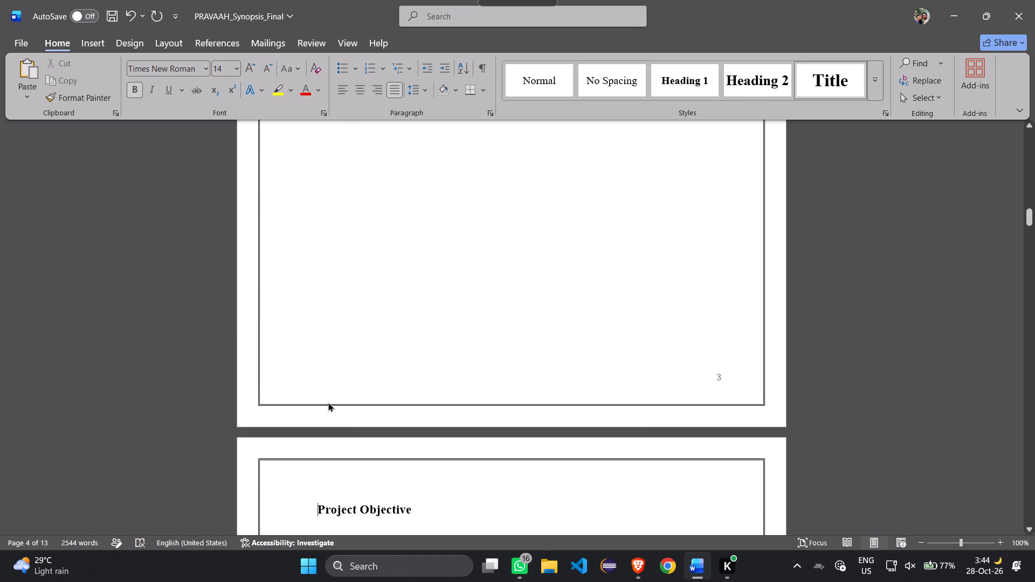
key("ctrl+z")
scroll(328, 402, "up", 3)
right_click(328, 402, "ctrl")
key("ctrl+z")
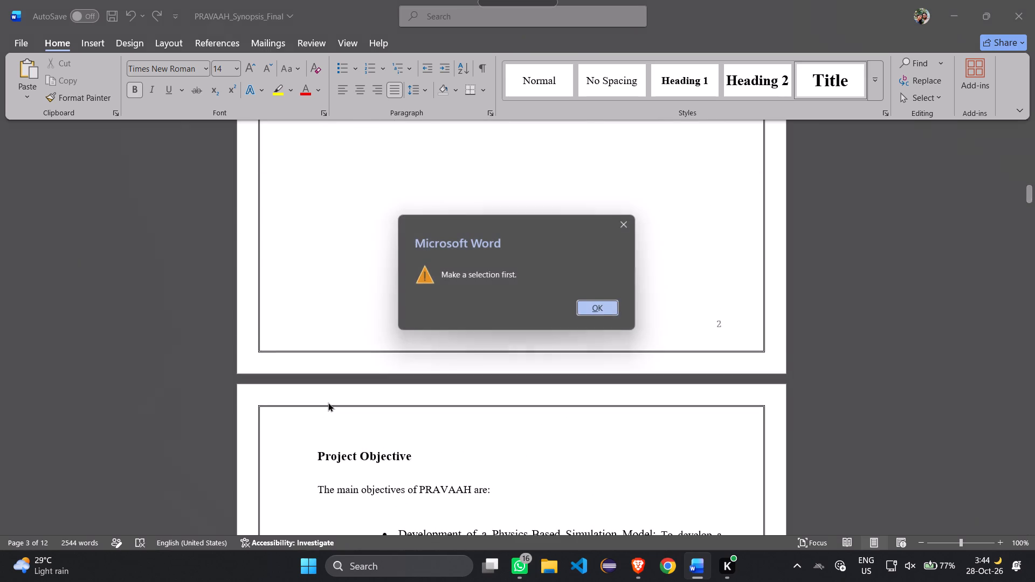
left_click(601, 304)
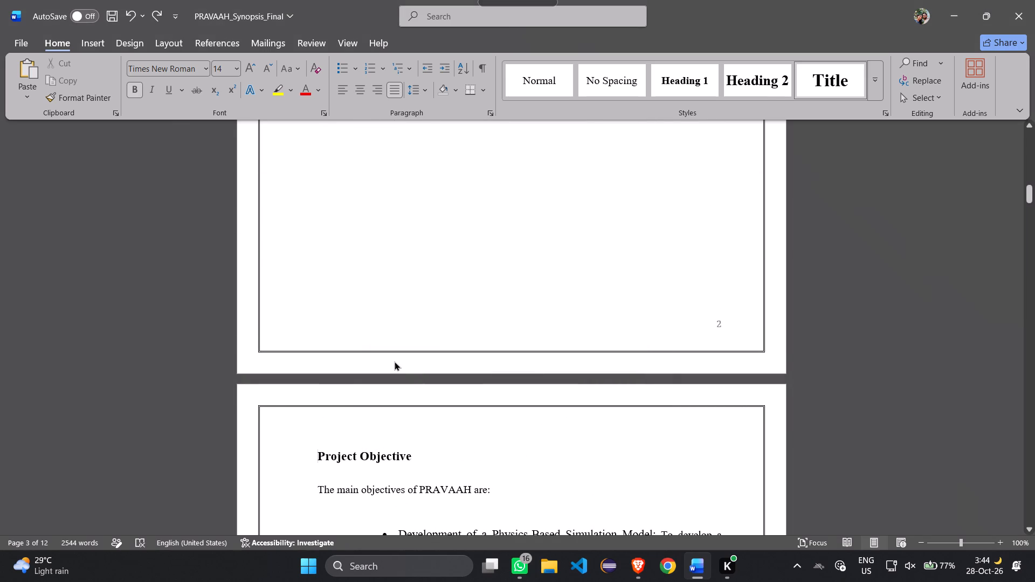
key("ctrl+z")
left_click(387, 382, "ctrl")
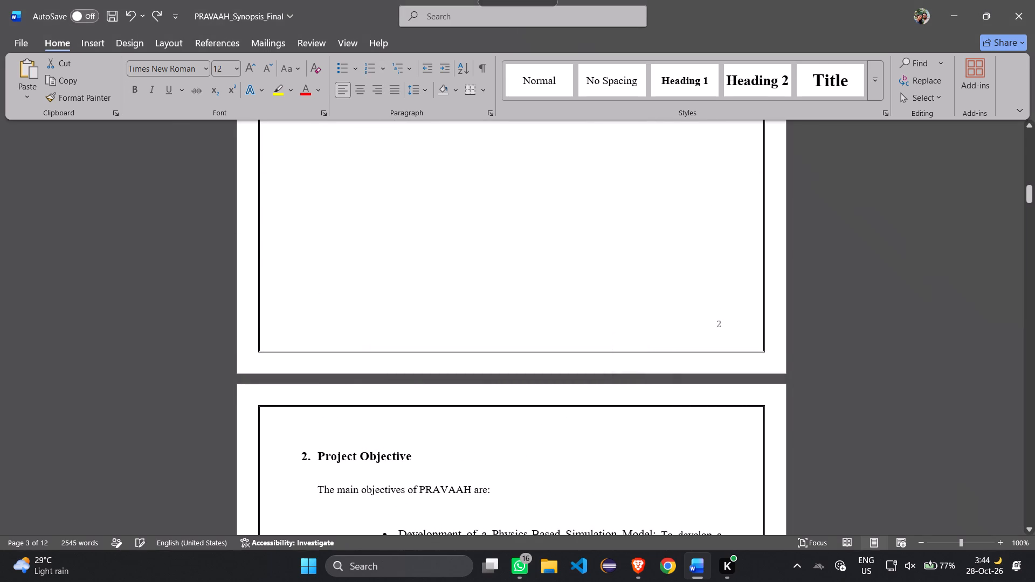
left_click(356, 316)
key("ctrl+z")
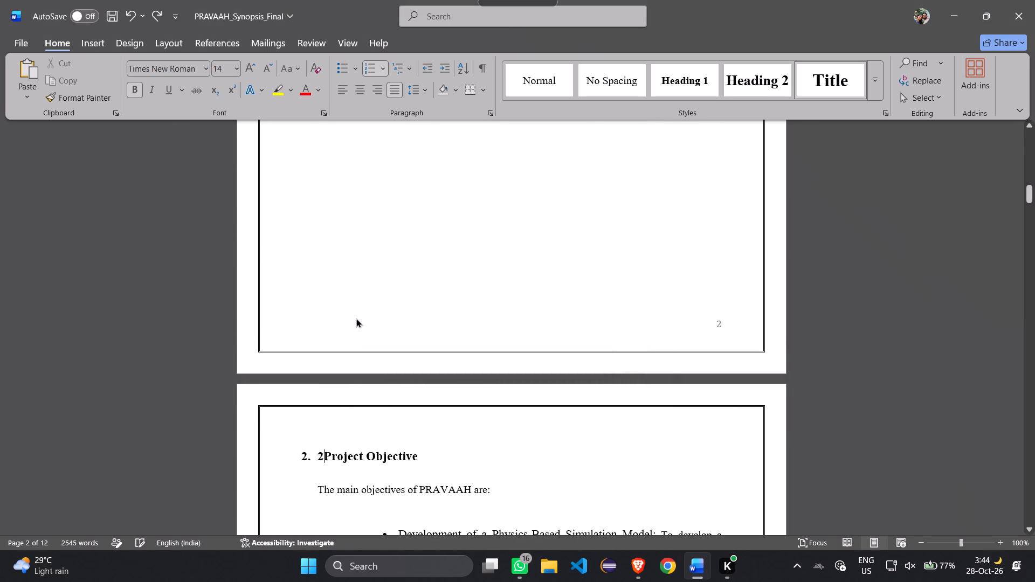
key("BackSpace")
Bring the Project Objective heading up to its own line directly below the last Introduction paragraph and prefix it with "2.".
scroll(356, 318, "up", 3)
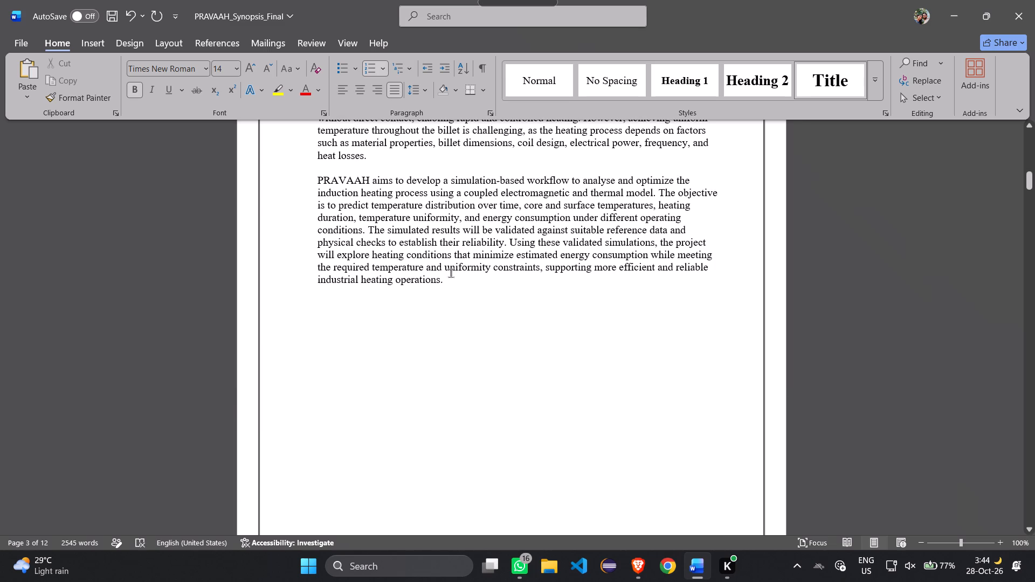
left_click(465, 286)
key("Delete")
key("Delete")
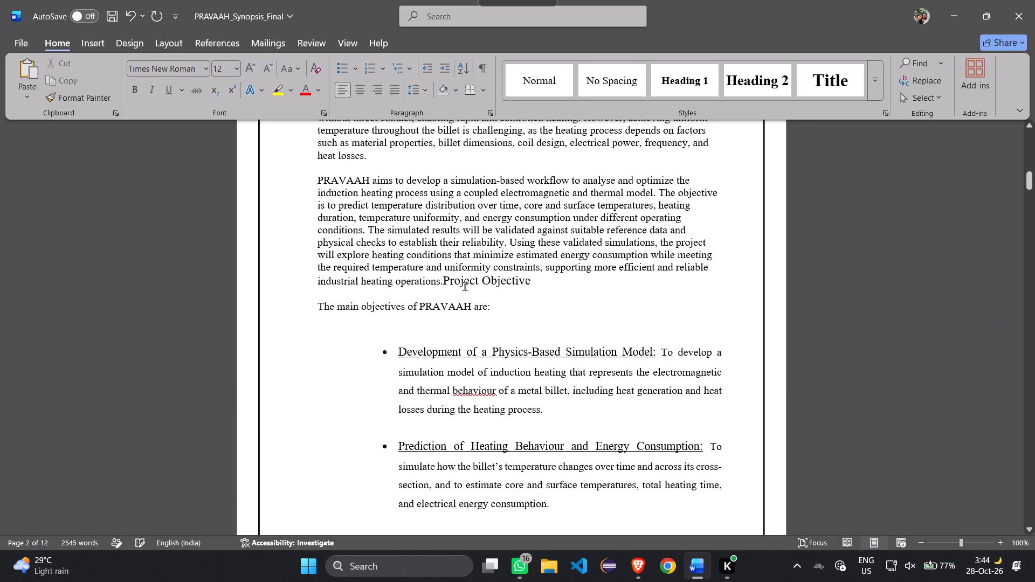
key("Return")
key("BackSpace")
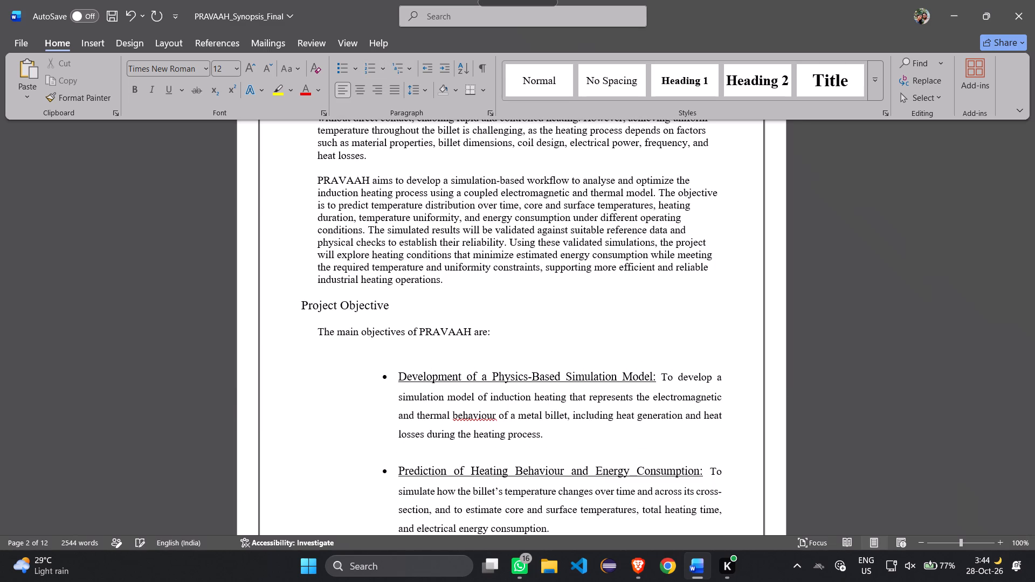
scroll(465, 286, "up", 2)
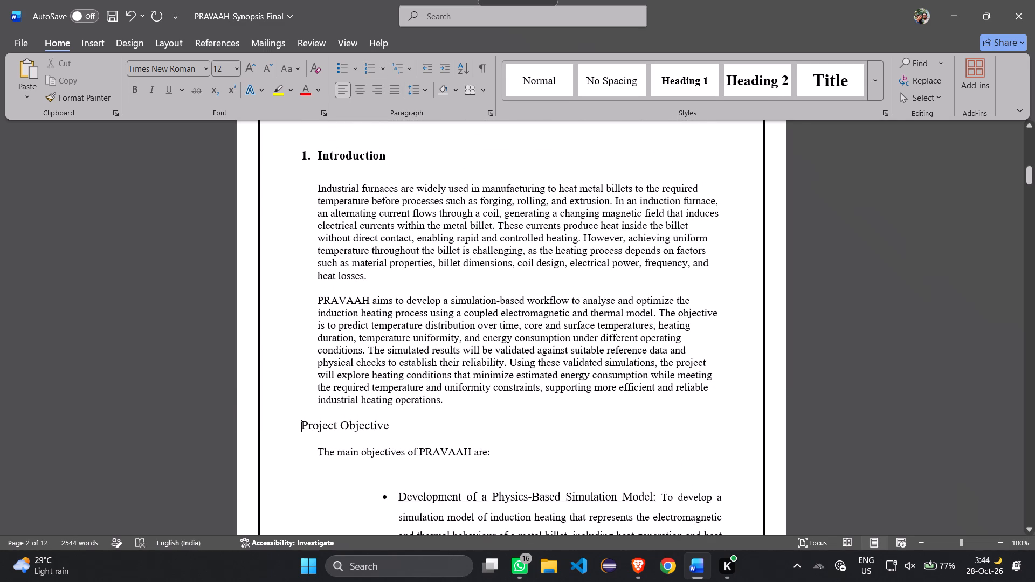
type("2.")
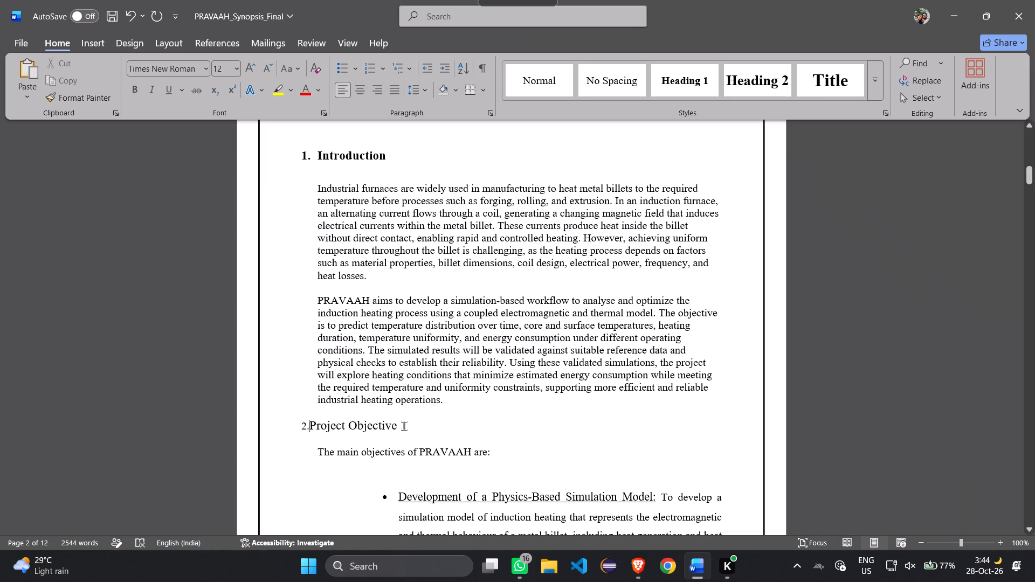
Make the "2.Project Objective" heading bold with a font size of 14.
left_click_drag(404, 426, 286, 429)
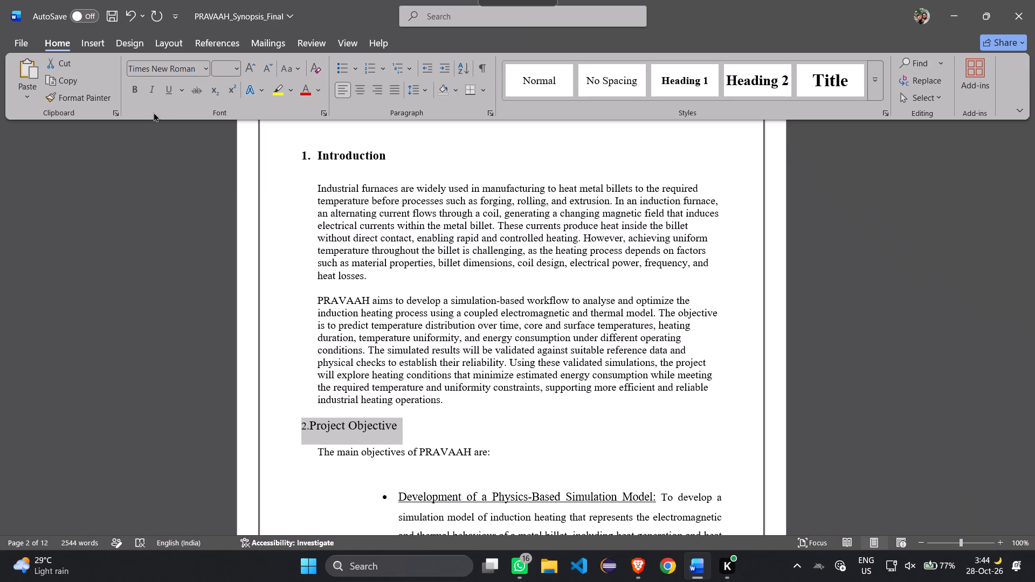
left_click(135, 92)
left_click(237, 71)
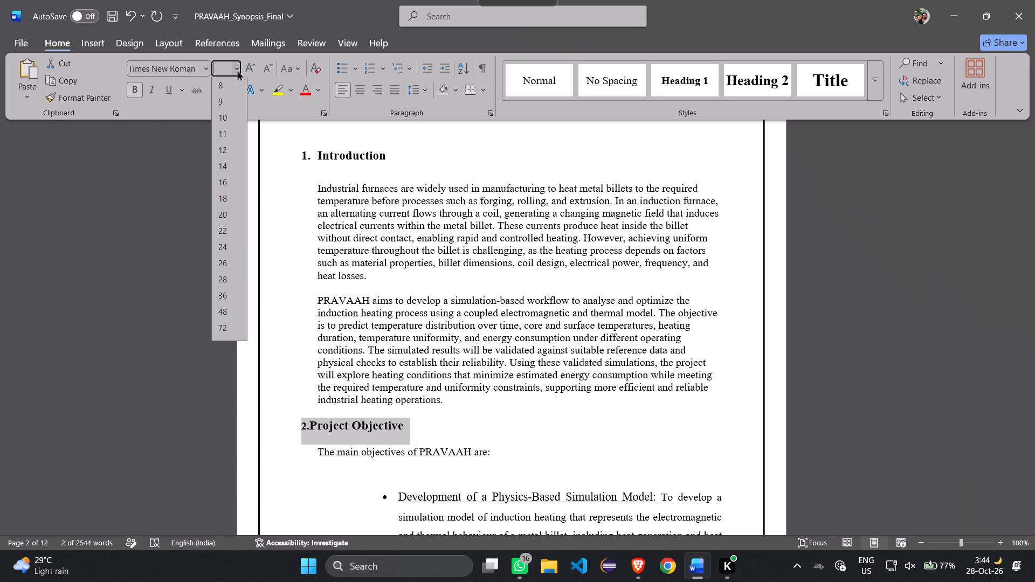
left_click(225, 163)
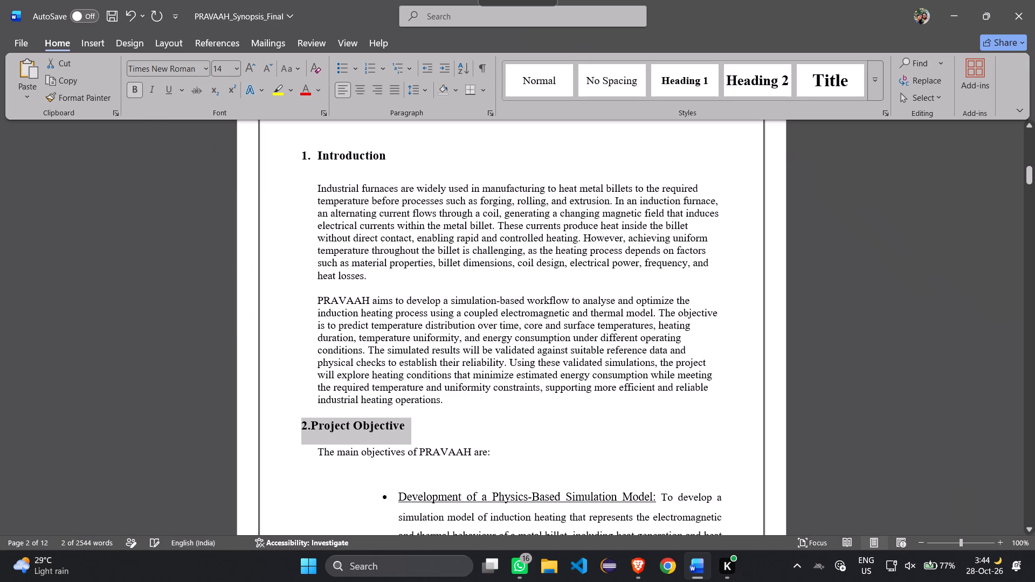
left_click(515, 375)
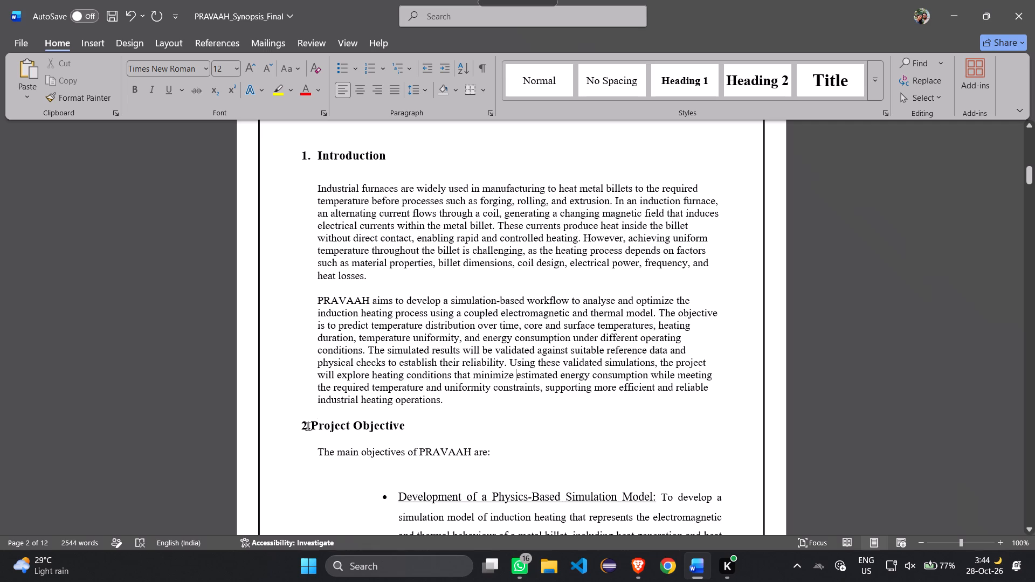
Add spacing between "2." and "Project Objective", rejecting the automatic numbering so the number stays aligned with the Introduction heading's number.
left_click(308, 426)
key("Right")
key("space")
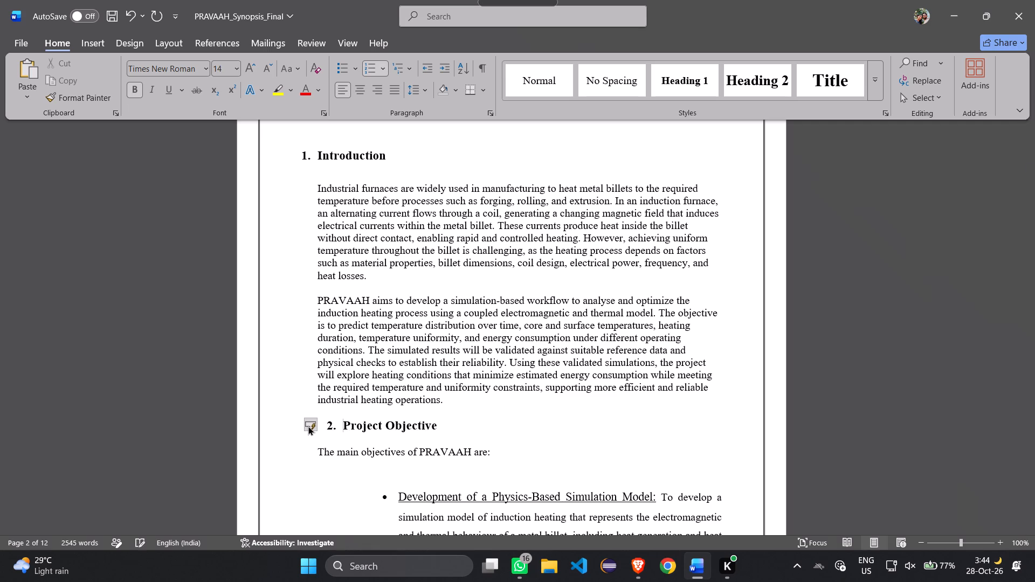
left_click(309, 428)
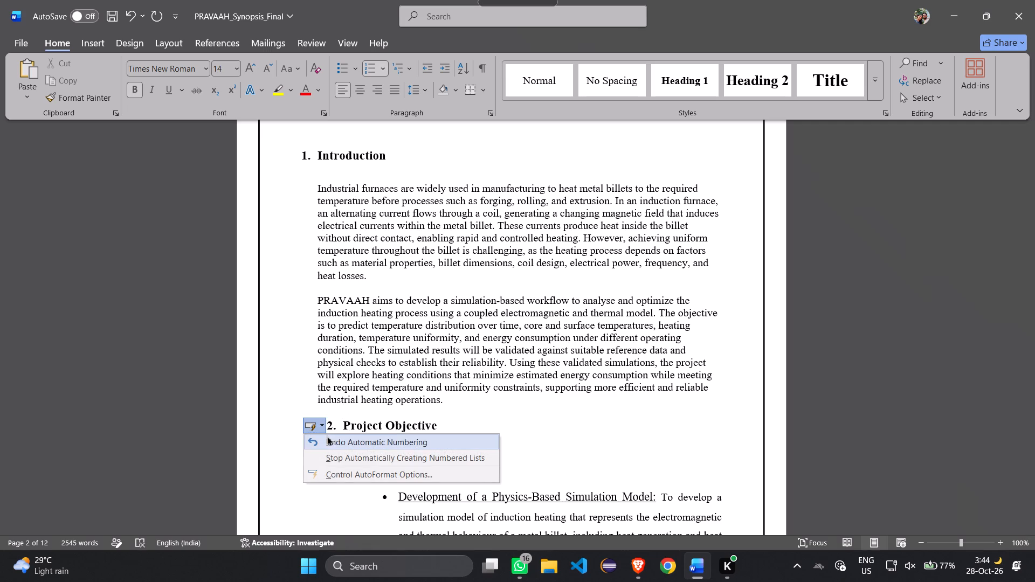
left_click(327, 436)
key("space")
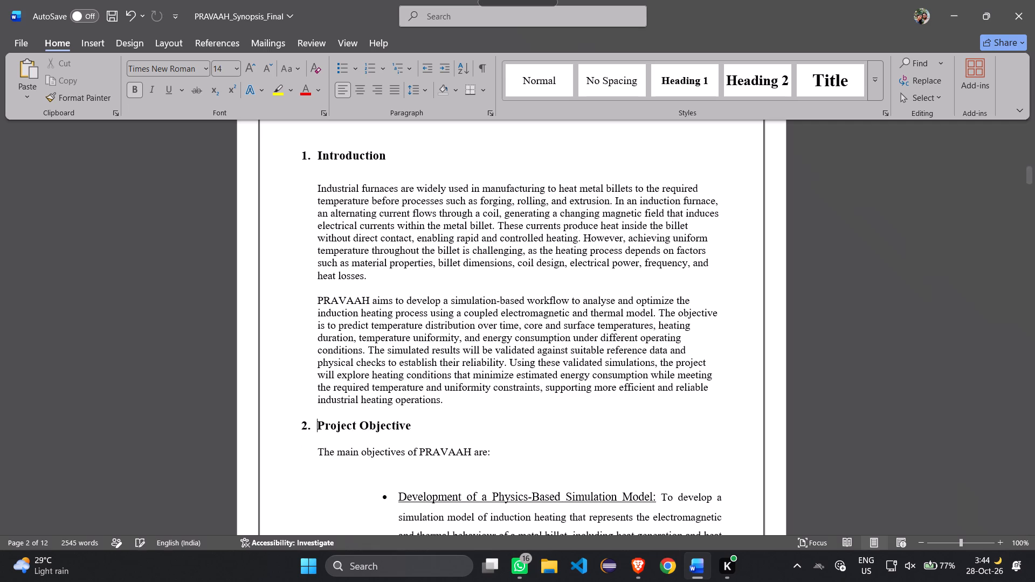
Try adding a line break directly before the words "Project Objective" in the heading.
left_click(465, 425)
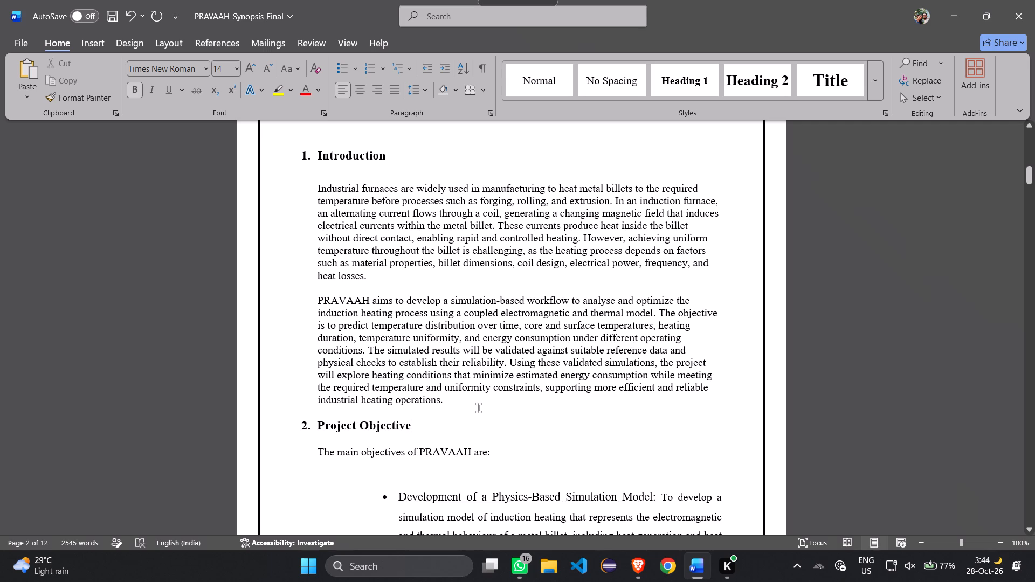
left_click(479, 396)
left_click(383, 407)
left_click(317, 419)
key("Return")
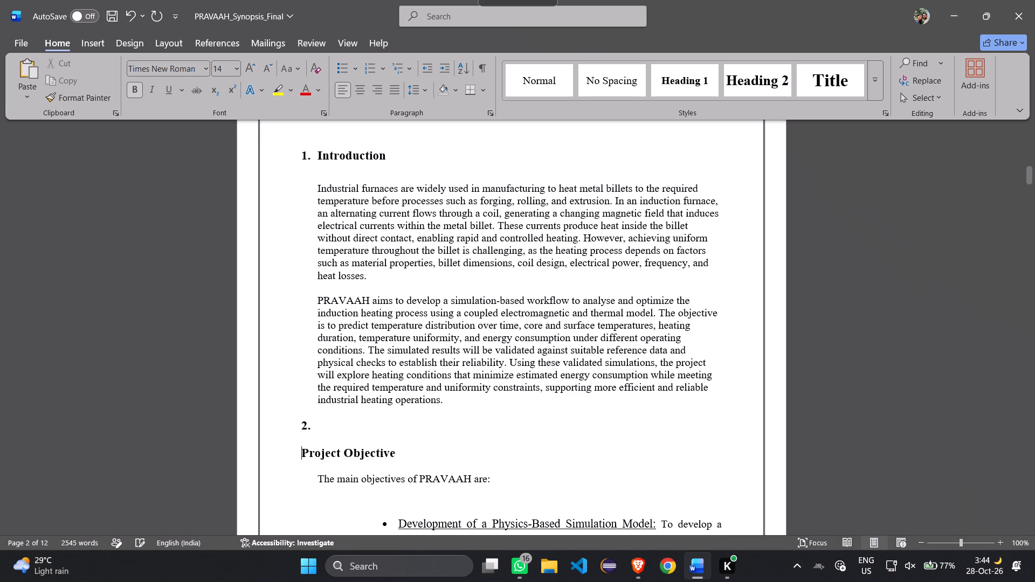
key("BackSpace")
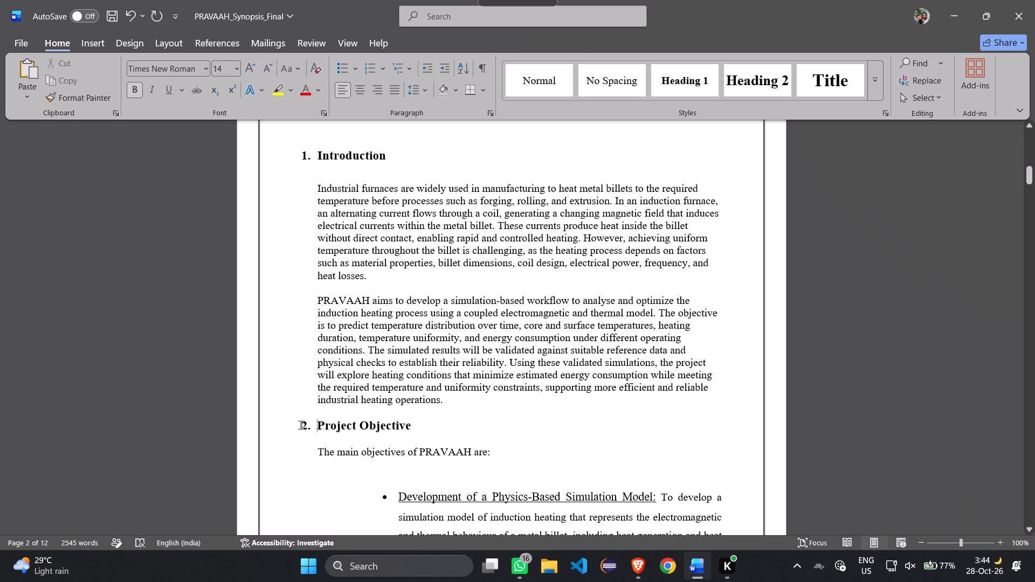
Insert a blank line between the last Introduction paragraph and the "2. Project Objective" heading.
left_click(301, 425)
key("Return")
left_click(317, 413)
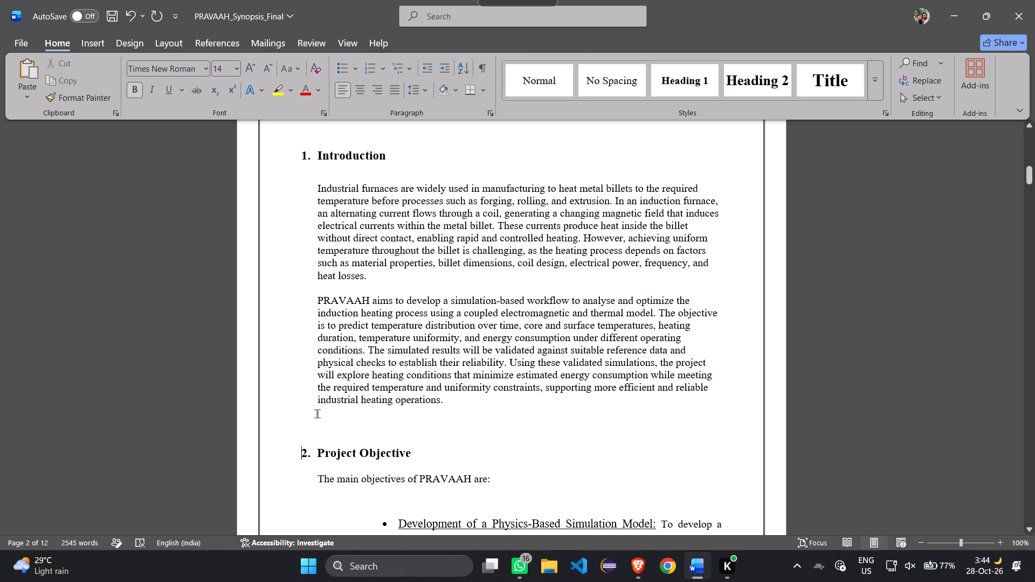
Add a space between "3." and "Literature Survey" in the section 3 heading.
scroll(441, 448, "down", 3)
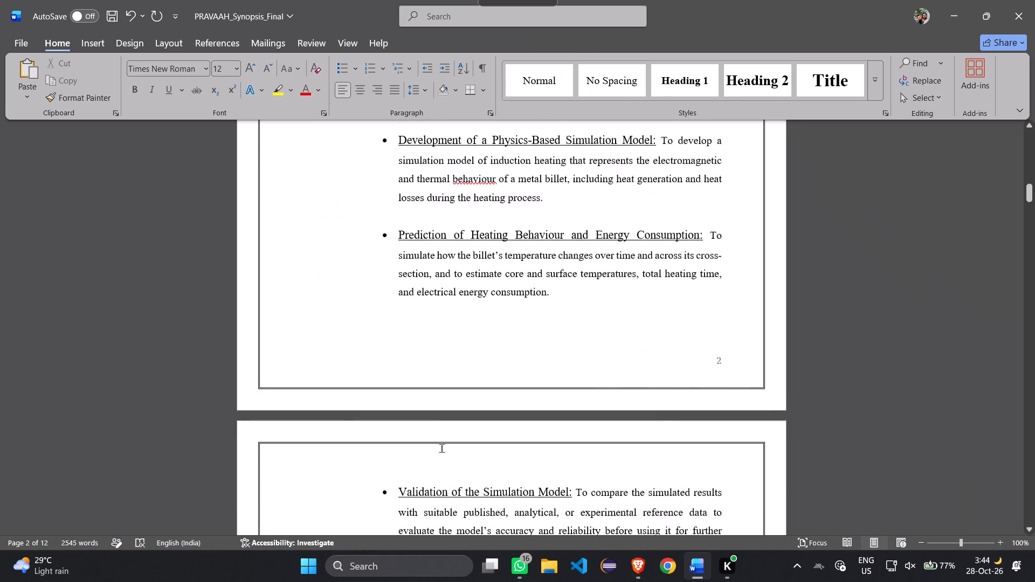
scroll(441, 448, "down", 4)
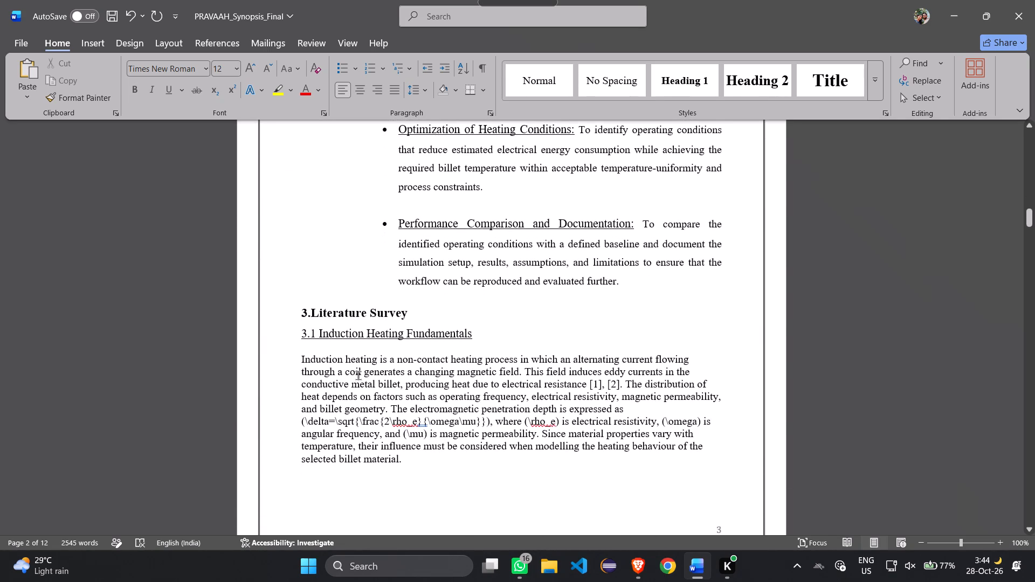
left_click(310, 313)
key("space")
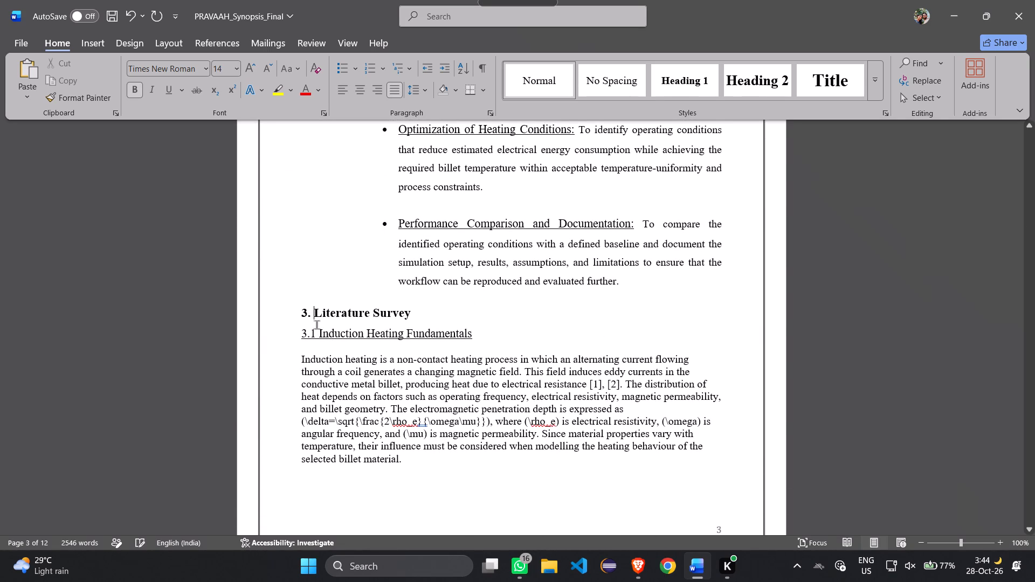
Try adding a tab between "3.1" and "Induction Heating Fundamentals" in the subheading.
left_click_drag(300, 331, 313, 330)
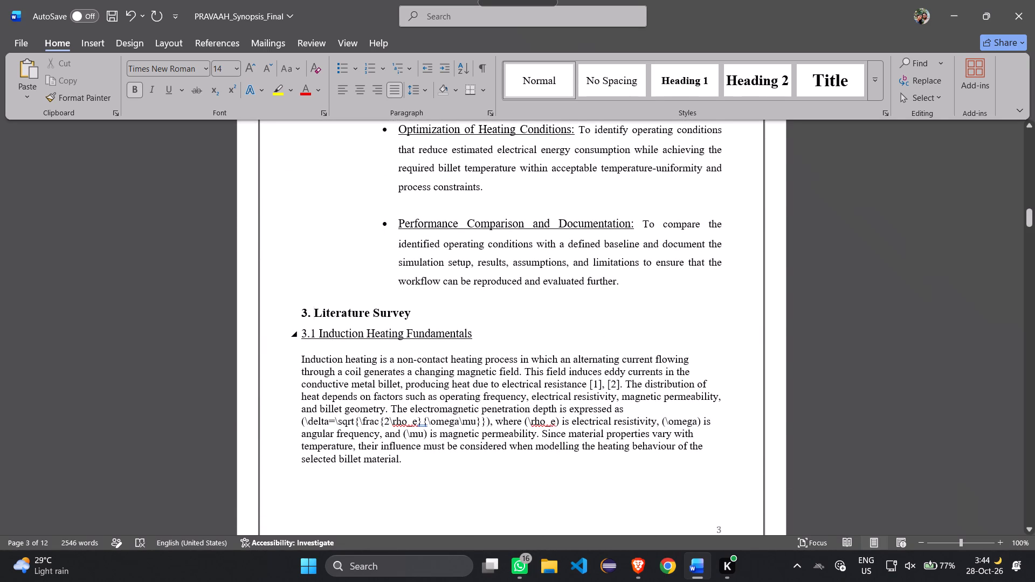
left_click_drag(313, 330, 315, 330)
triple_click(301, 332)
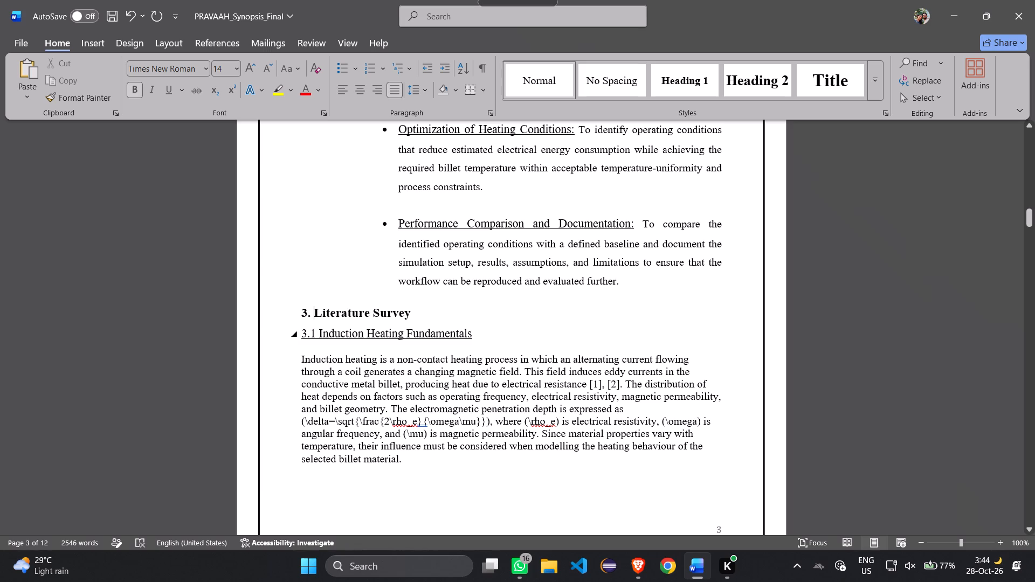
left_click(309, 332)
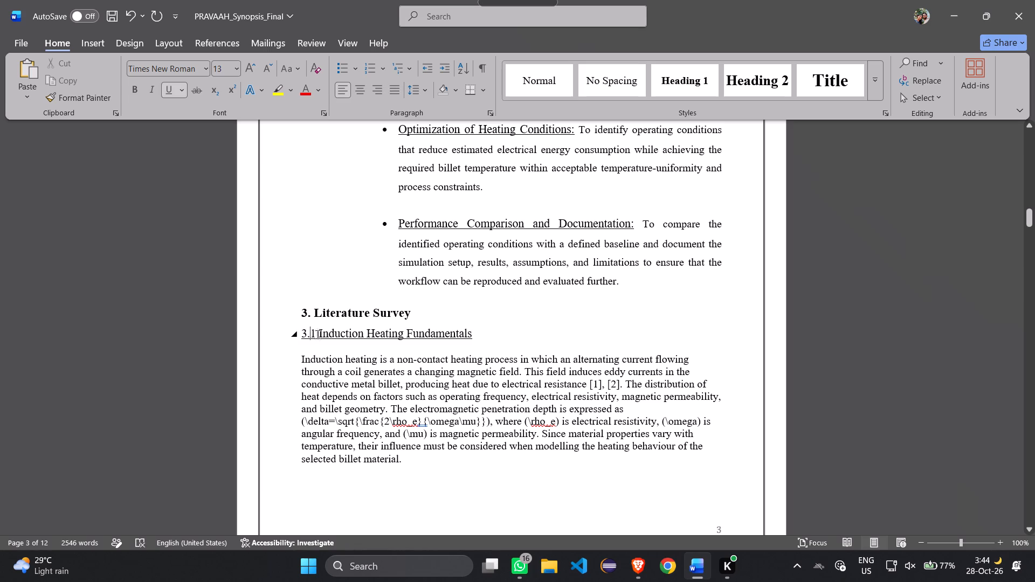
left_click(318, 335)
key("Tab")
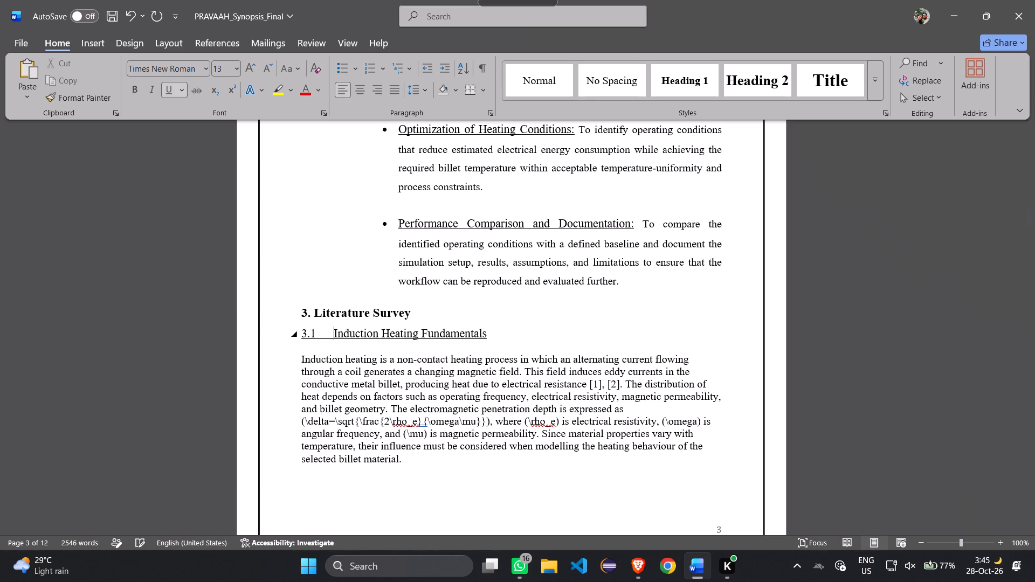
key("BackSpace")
Indent the whole "3.1 Induction Heating Fundamentals" subheading by one tab under the Literature Survey heading.
key("Left")
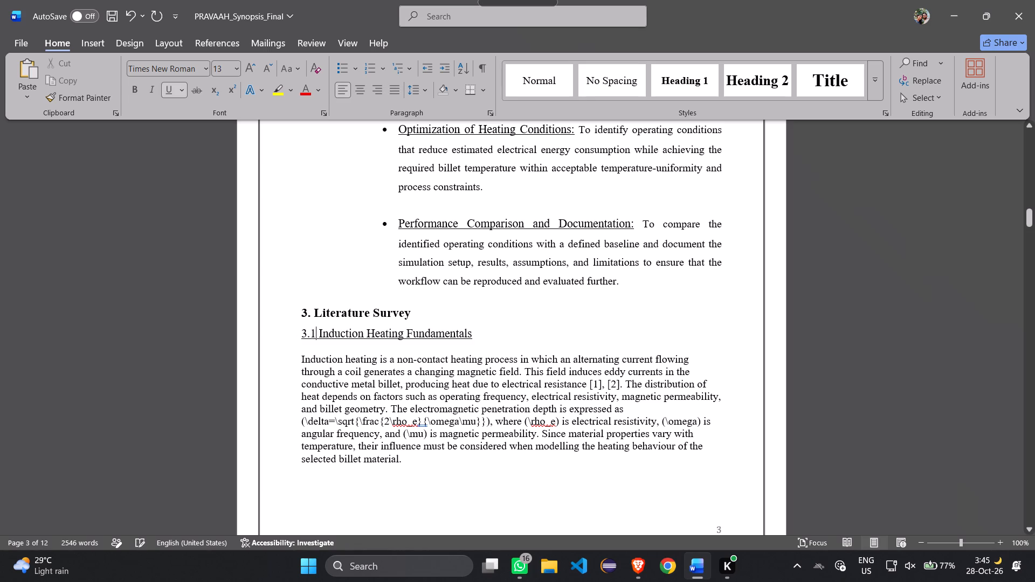
key("Left")
key("Left")
key("Left")
key("Tab")
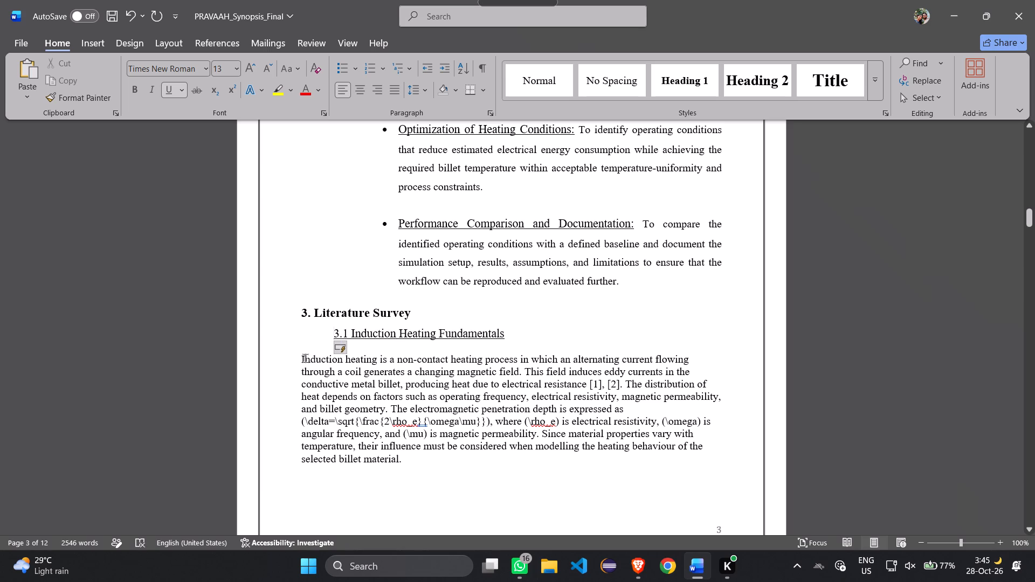
Indent the whole paragraph under "3.1 Induction Heating Fundamentals" by one tab, without an extra first-line indent.
triple_click(303, 358)
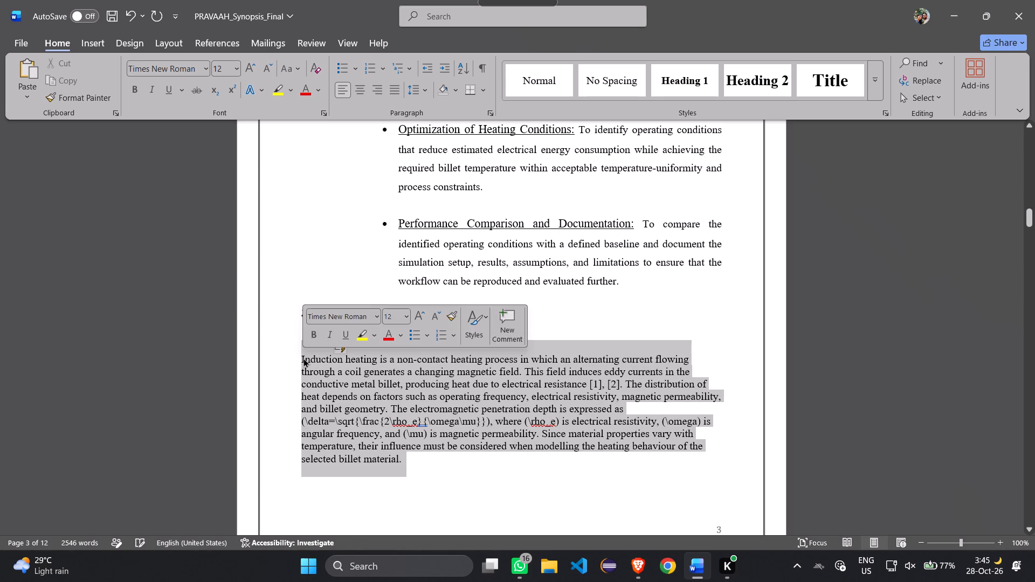
left_click(303, 358)
key("Tab")
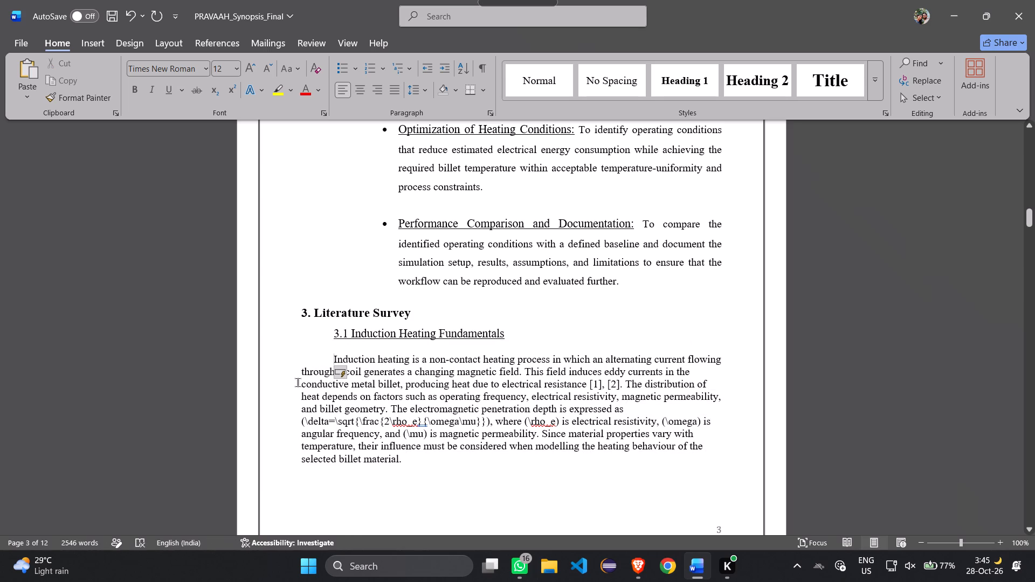
double_click(304, 375)
left_click_drag(304, 375, 362, 434)
key("Tab")
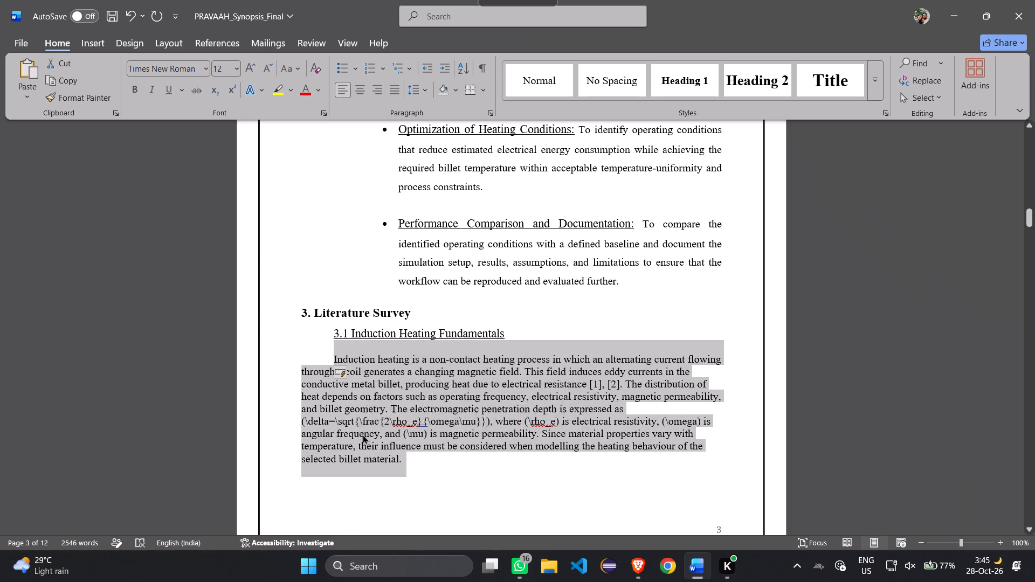
left_click(360, 356)
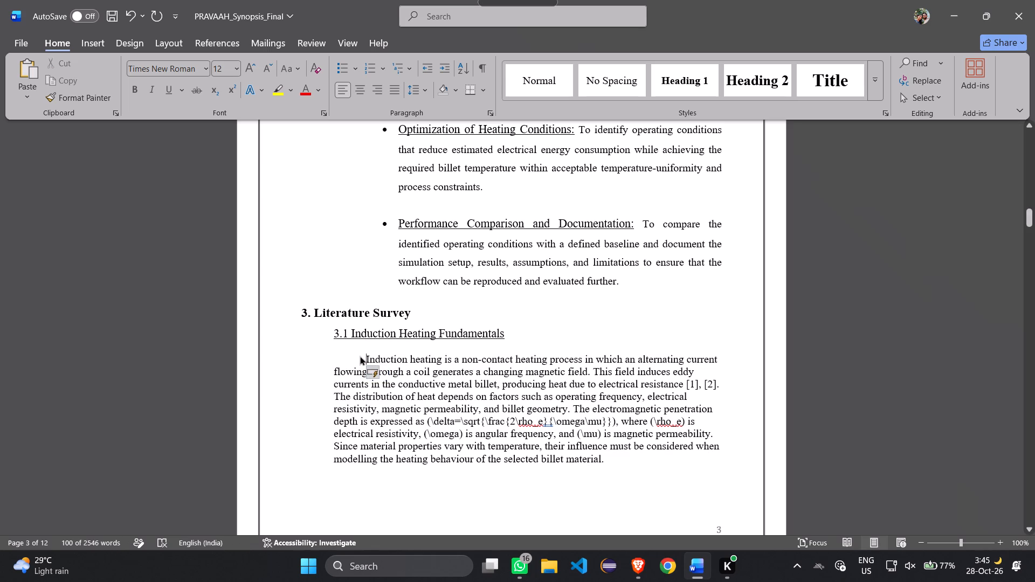
key("BackSpace")
Indent subsections 3.2 Heat Transfer Modelling through 3.5 Research Gap and Proposed Work, headings and paragraphs together, by one tab.
scroll(396, 460, "down", 3)
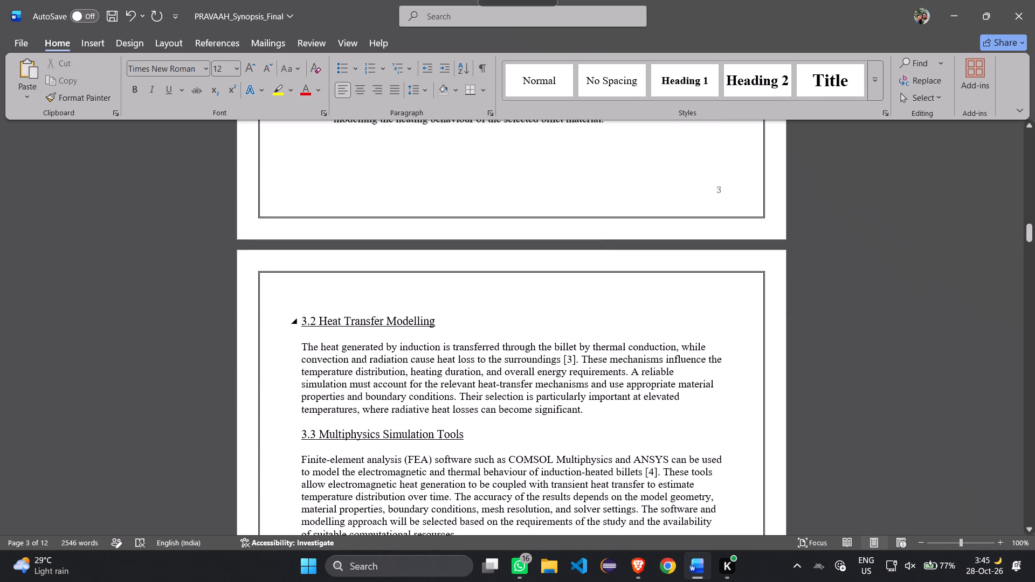
left_click_drag(302, 318, 444, 446)
key("Tab")
left_click(514, 364)
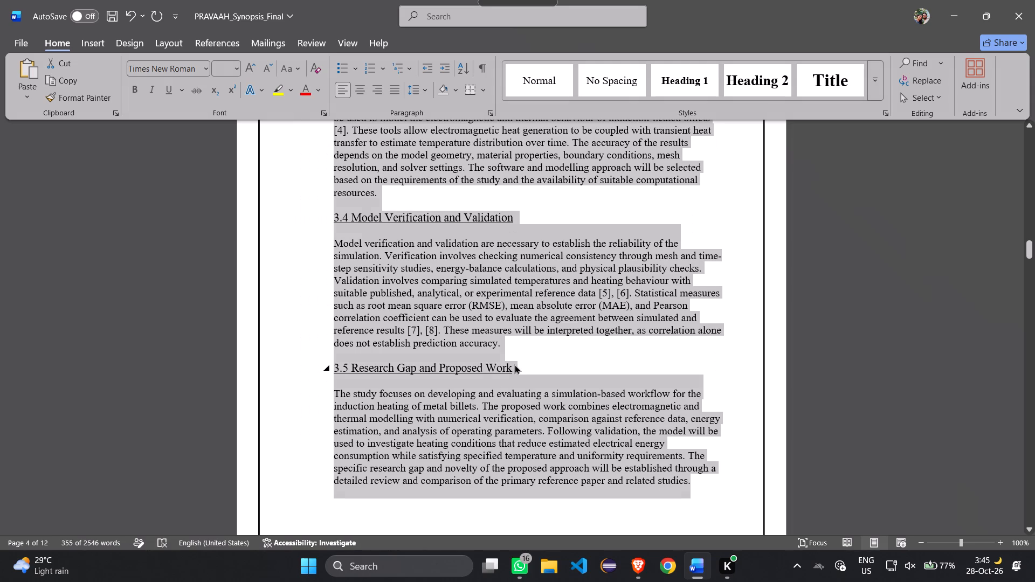
Review the indentation of the Literature Survey subsections and the start of the "4. Feasibility Study" section.
scroll(571, 307, "up", 3)
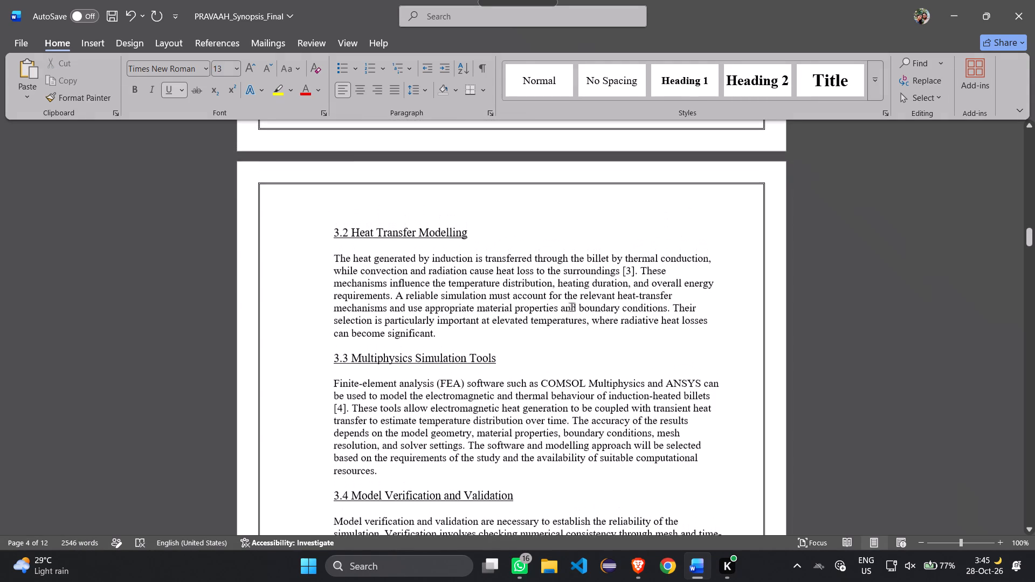
scroll(571, 307, "up", 2)
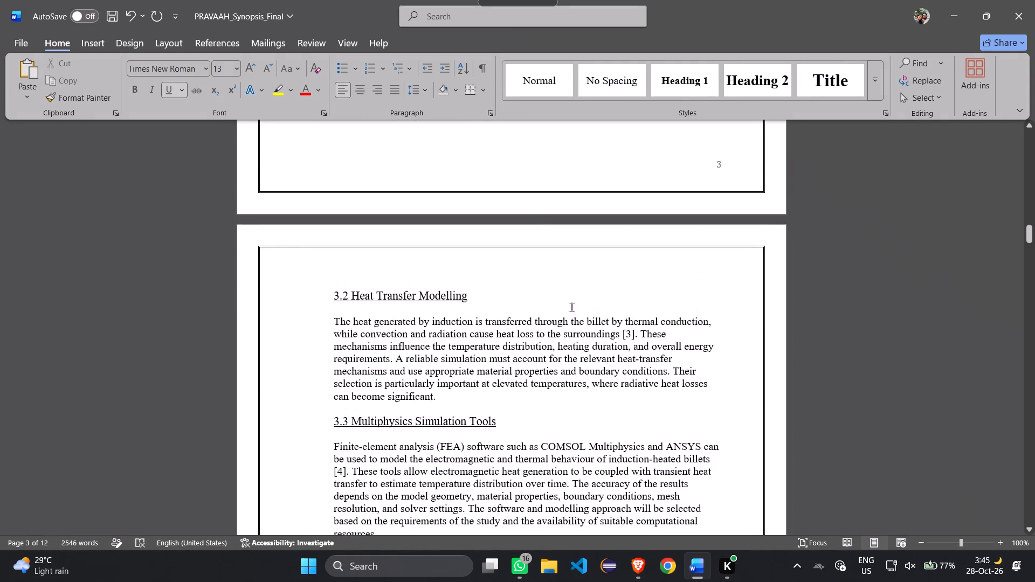
scroll(571, 307, "down", 5)
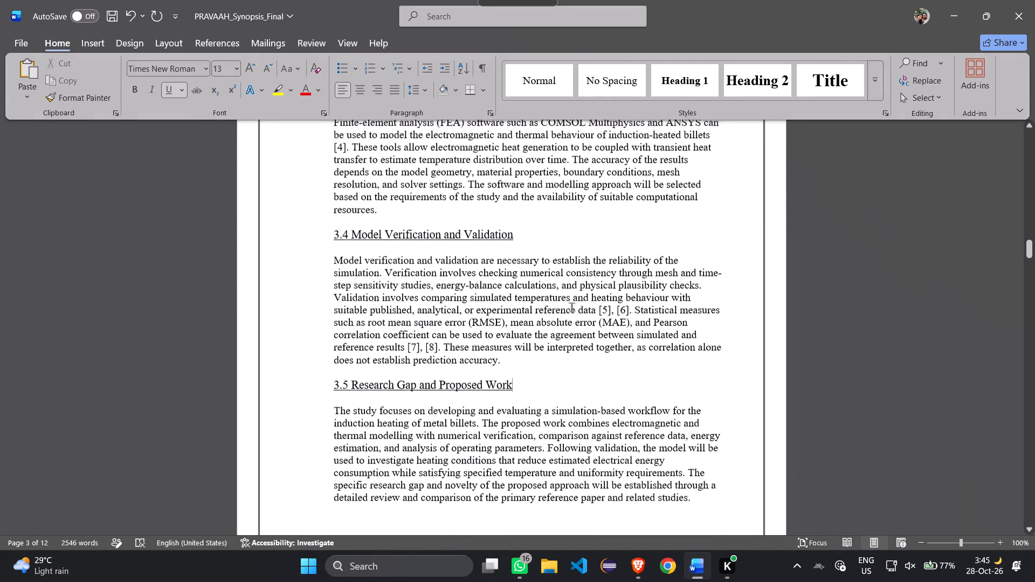
scroll(571, 307, "down", 8)
scroll(571, 307, "up", 1)
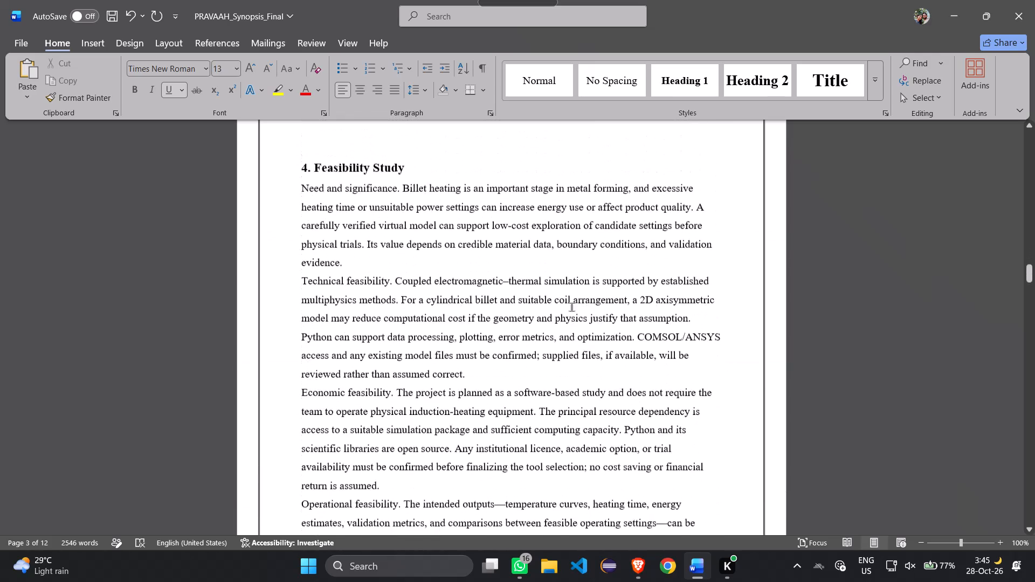
Copy the end of the 3.1 paragraph, from the "as (\delta=\sqrt..." penetration-depth formula through "selected billet material.".
scroll(571, 307, "up", 6)
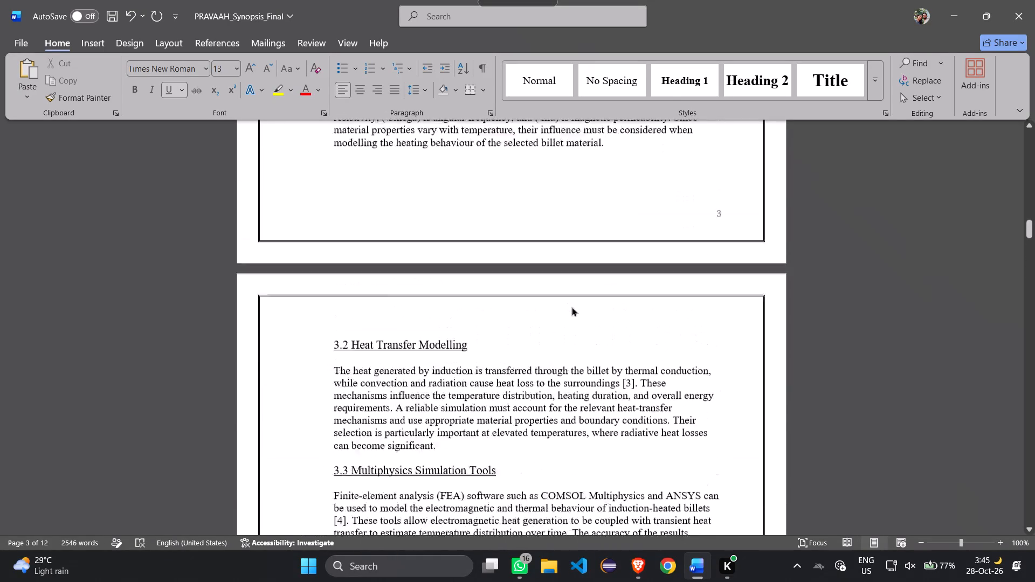
scroll(571, 307, "up", 2)
scroll(571, 307, "down", 1)
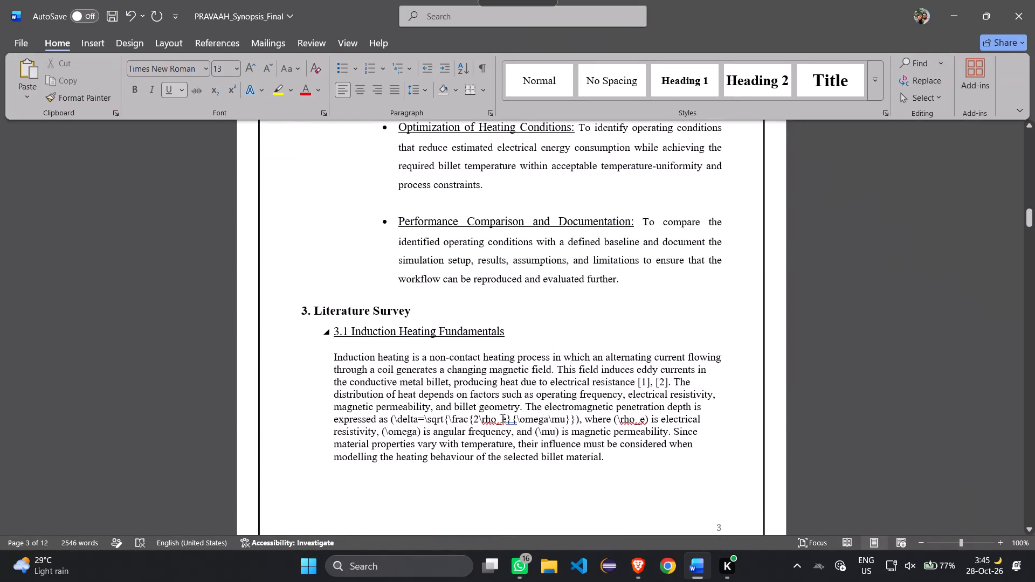
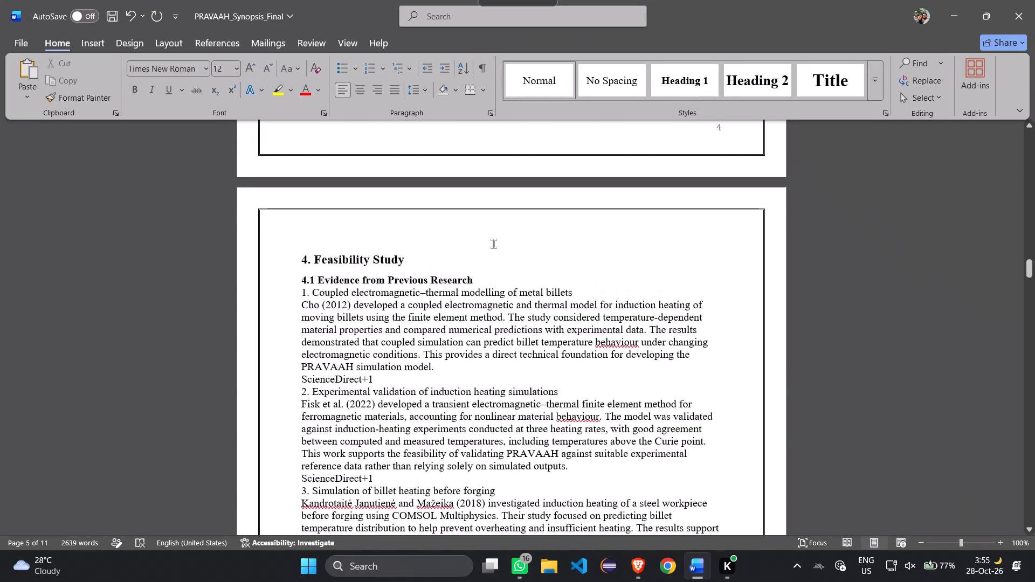
Under 4.1, indent the item 1 title on coupled electromagnetic–thermal modelling by one tab stop and its Cho (2012) paragraph by two.
left_click(301, 301)
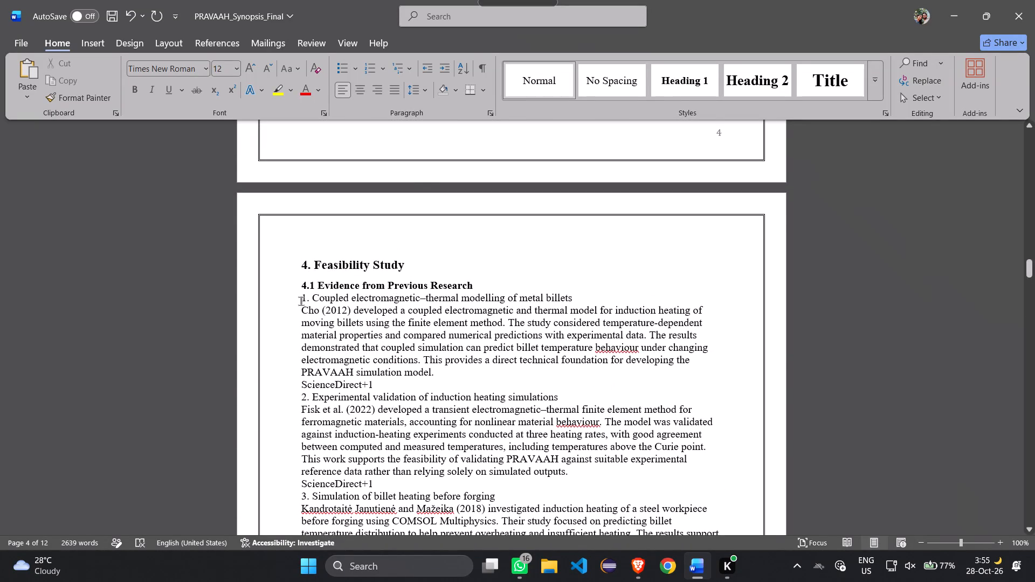
scroll(381, 327, "down", 2)
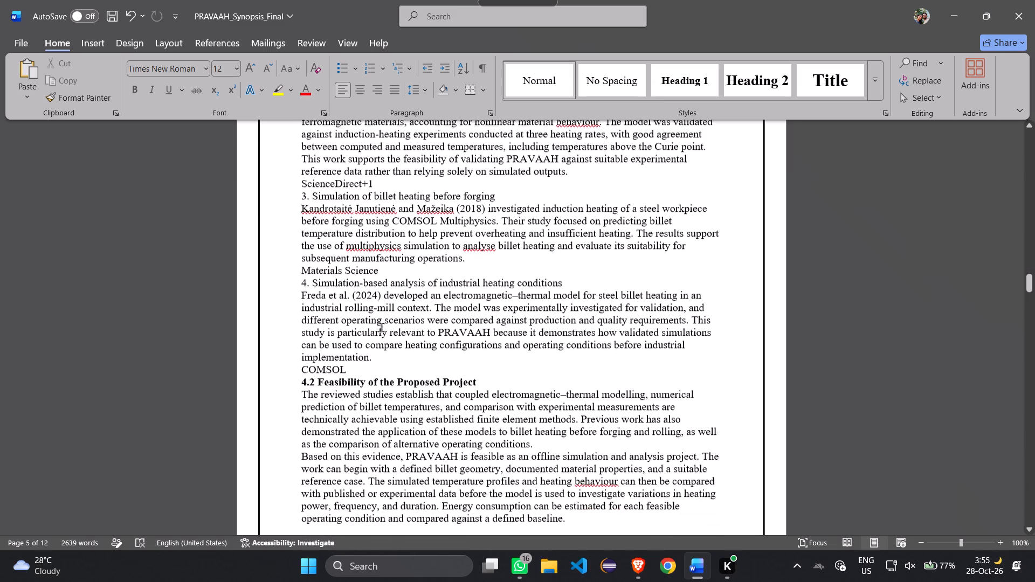
scroll(381, 327, "up", 1)
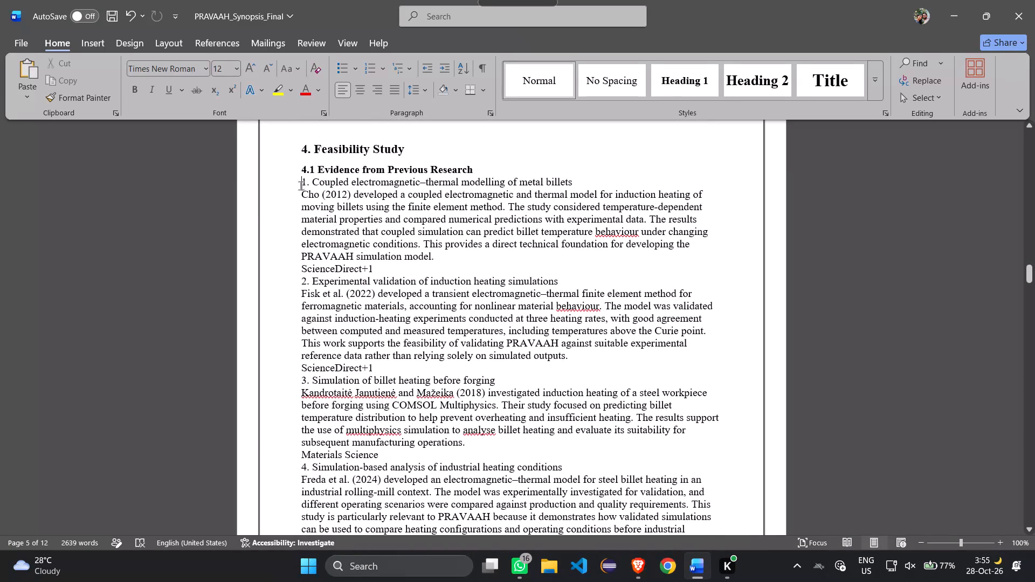
key("Tab")
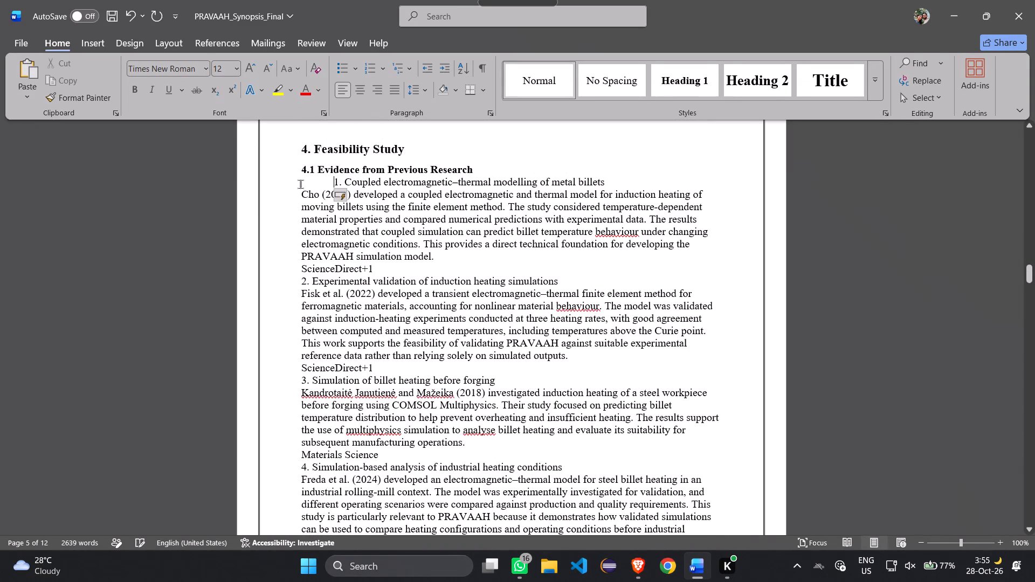
left_click_drag(298, 192, 313, 202)
left_click_drag(313, 202, 445, 255)
key("Tab")
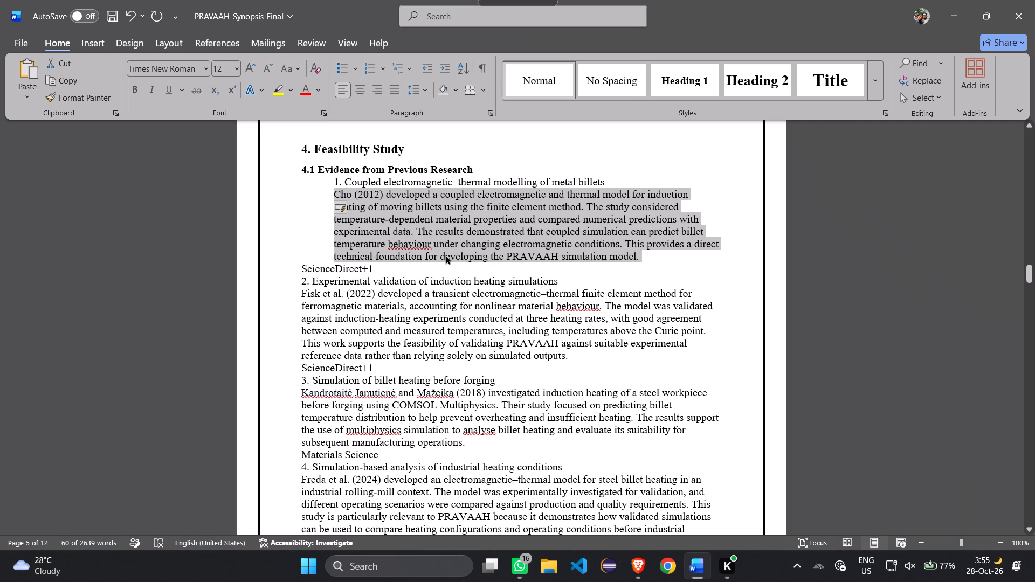
key("Tab")
left_click(316, 269)
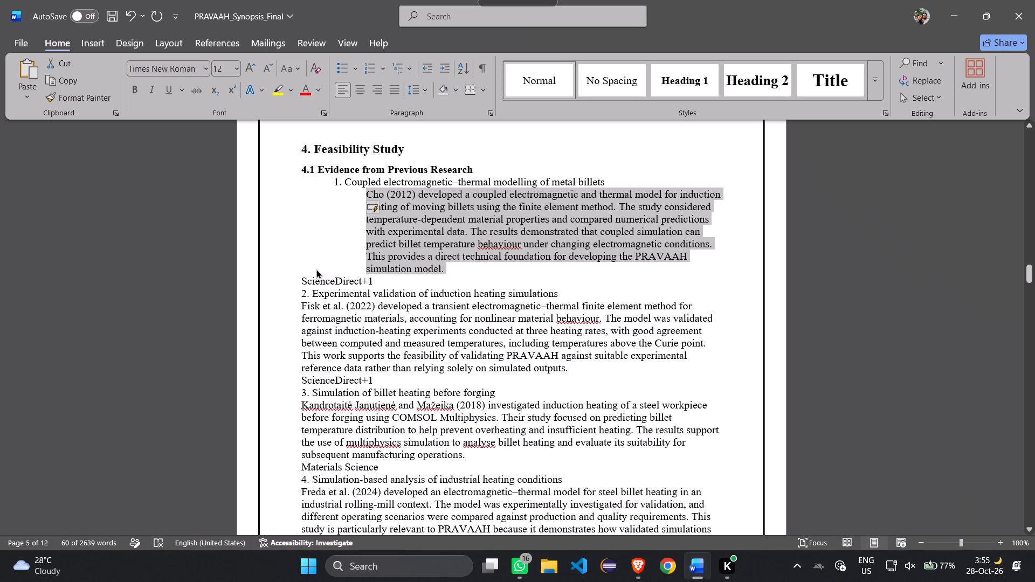
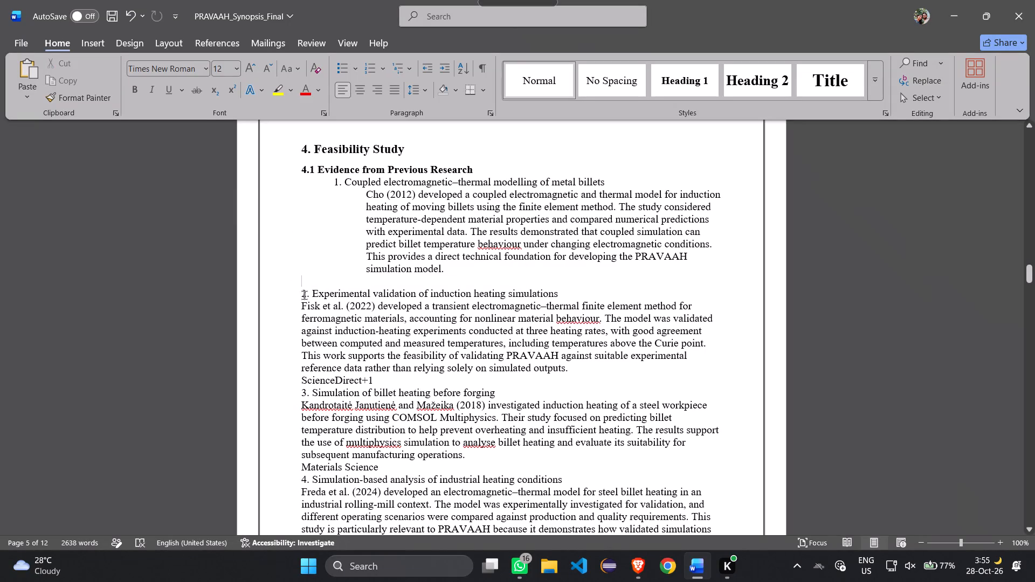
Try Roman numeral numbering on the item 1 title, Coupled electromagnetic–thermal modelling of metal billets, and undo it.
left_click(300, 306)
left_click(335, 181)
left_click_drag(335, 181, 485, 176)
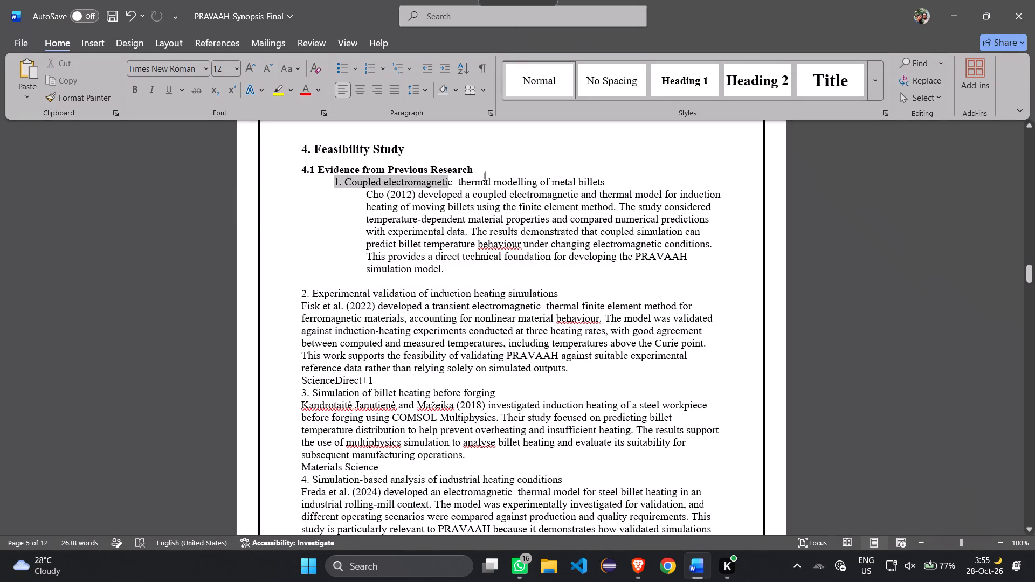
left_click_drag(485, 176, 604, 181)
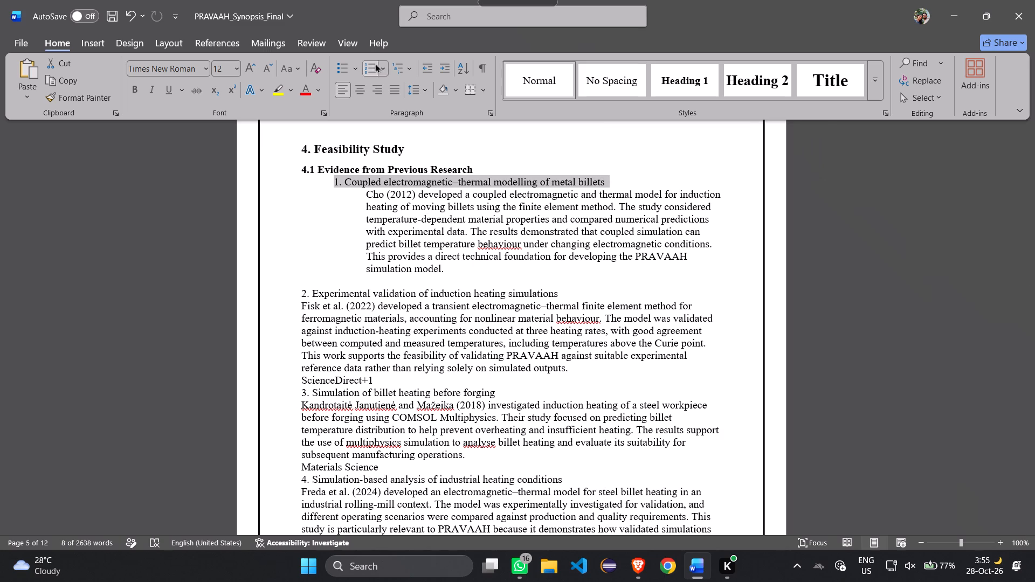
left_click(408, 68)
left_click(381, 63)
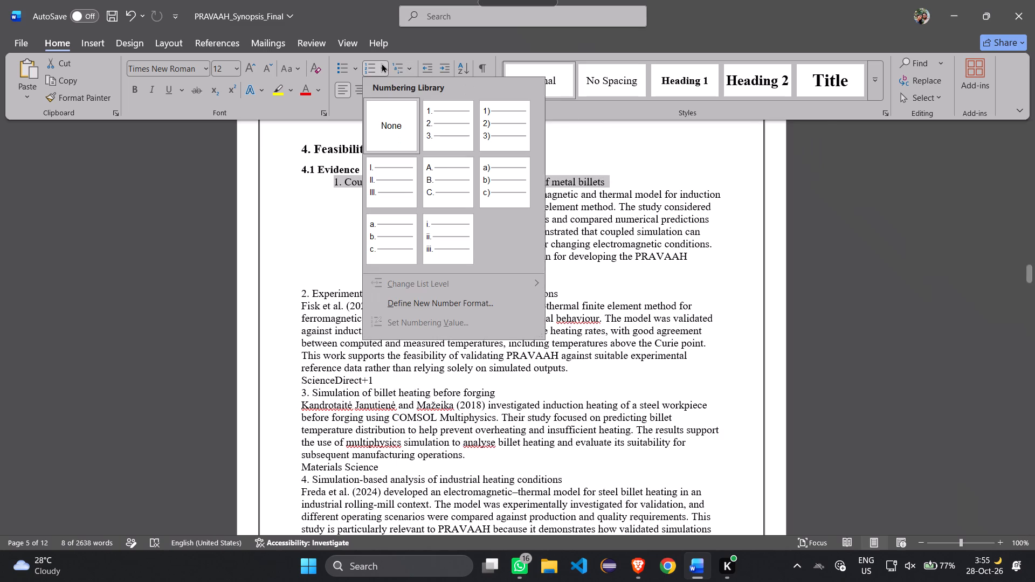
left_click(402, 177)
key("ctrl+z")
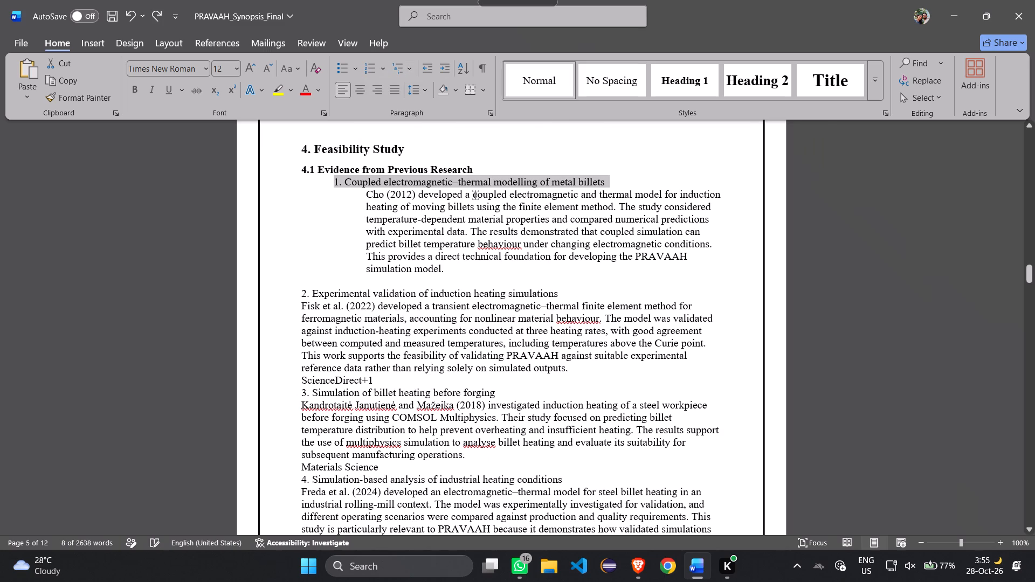
Replace the number of the item 1 title, Coupled electromagnetic–thermal modelling of metal billets, with a hollow-circle bullet, keeping its text one tab stop in.
left_click(355, 67)
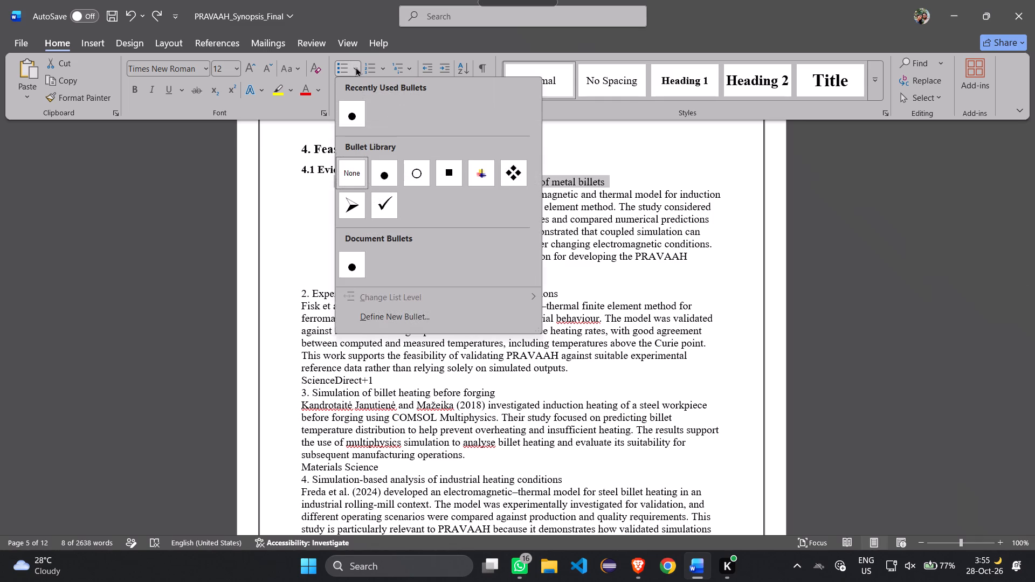
left_click(410, 172)
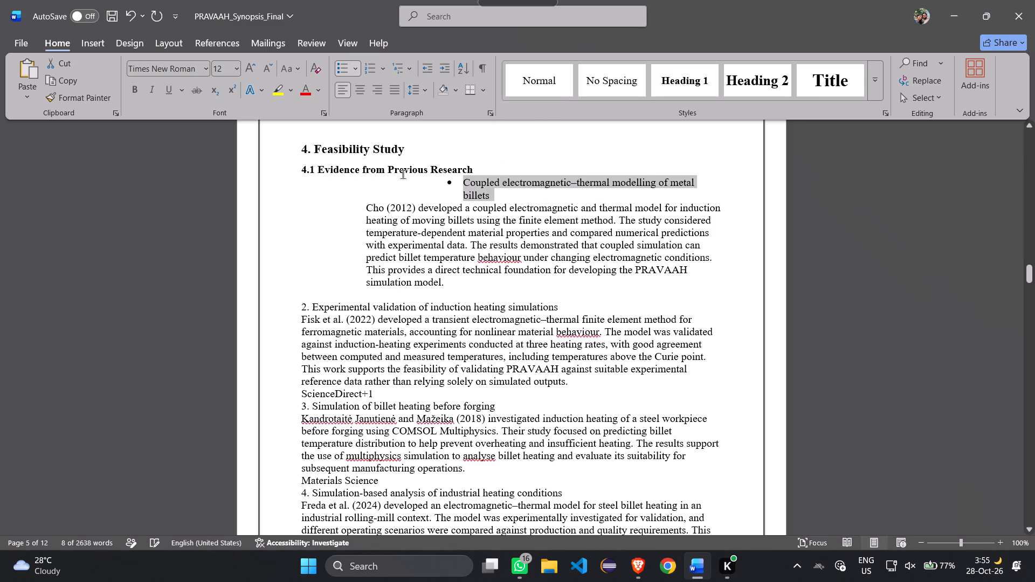
left_click(437, 188)
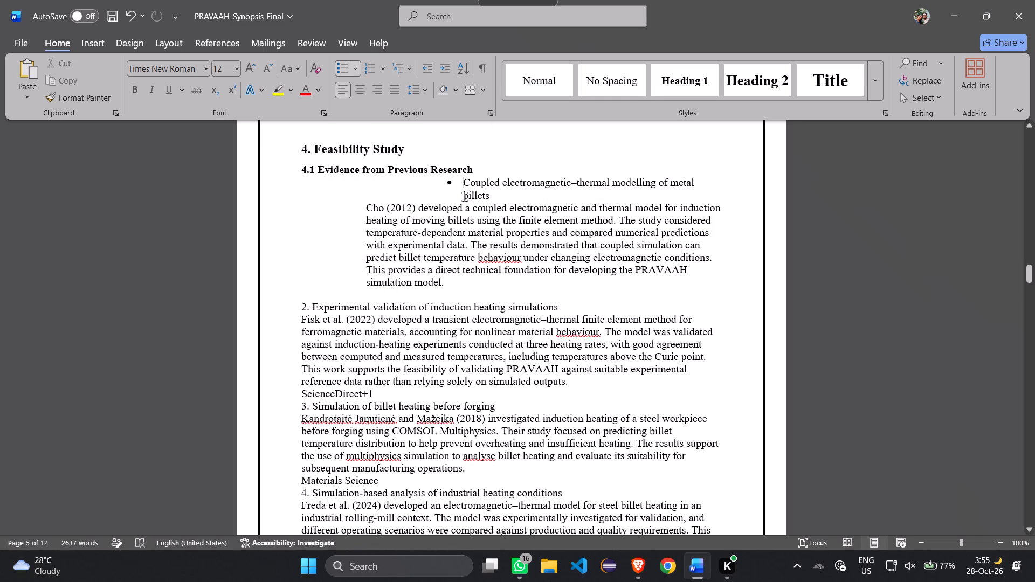
left_click(464, 197)
left_click(461, 181)
key("BackSpace")
key("BackSpace")
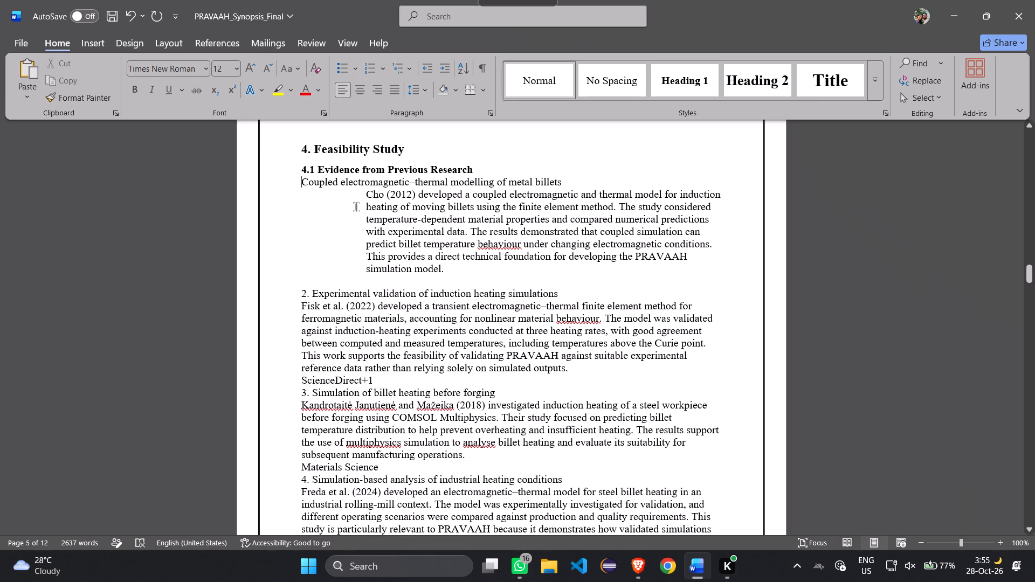
left_click_drag(298, 181, 574, 186)
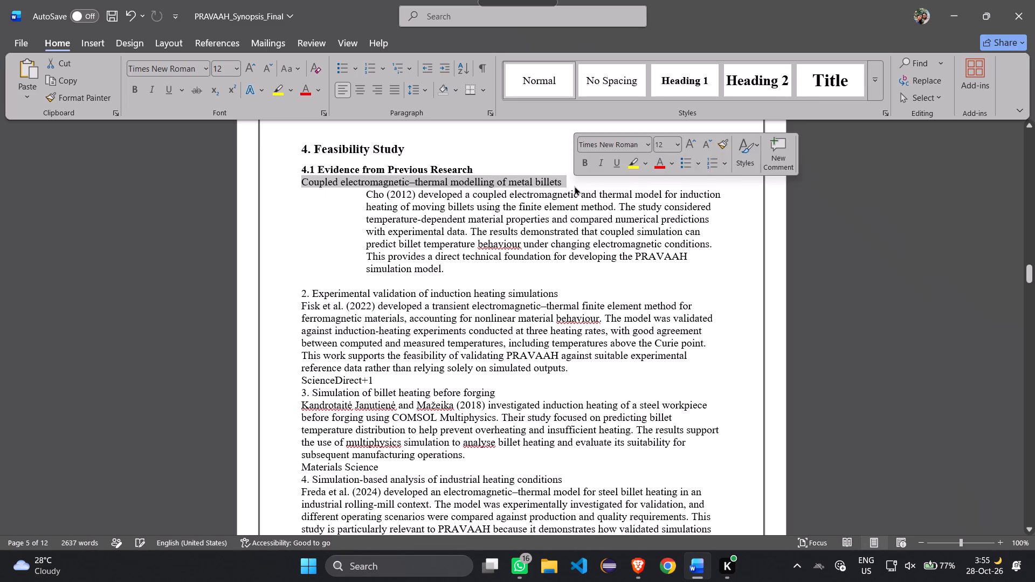
left_click(344, 66)
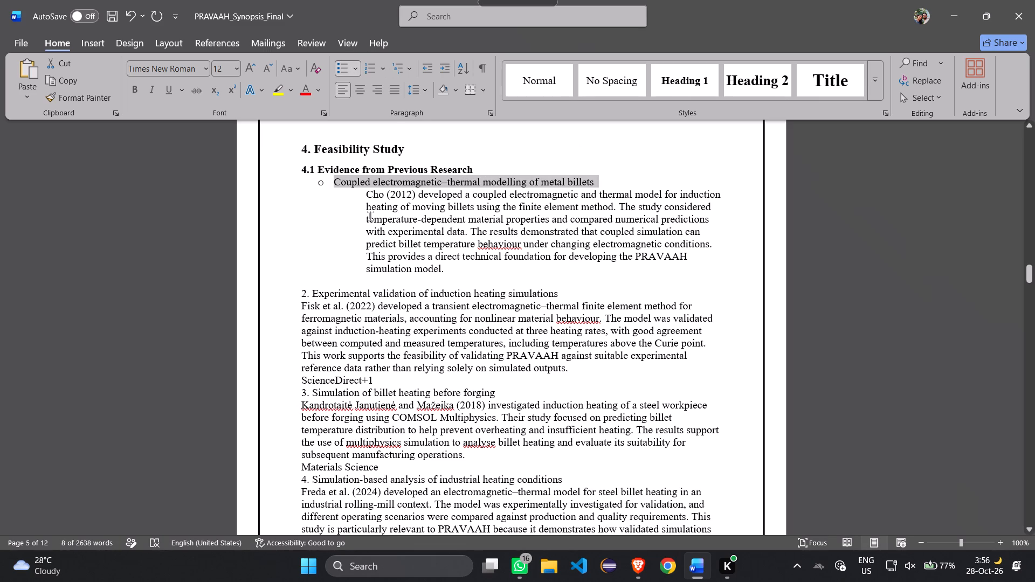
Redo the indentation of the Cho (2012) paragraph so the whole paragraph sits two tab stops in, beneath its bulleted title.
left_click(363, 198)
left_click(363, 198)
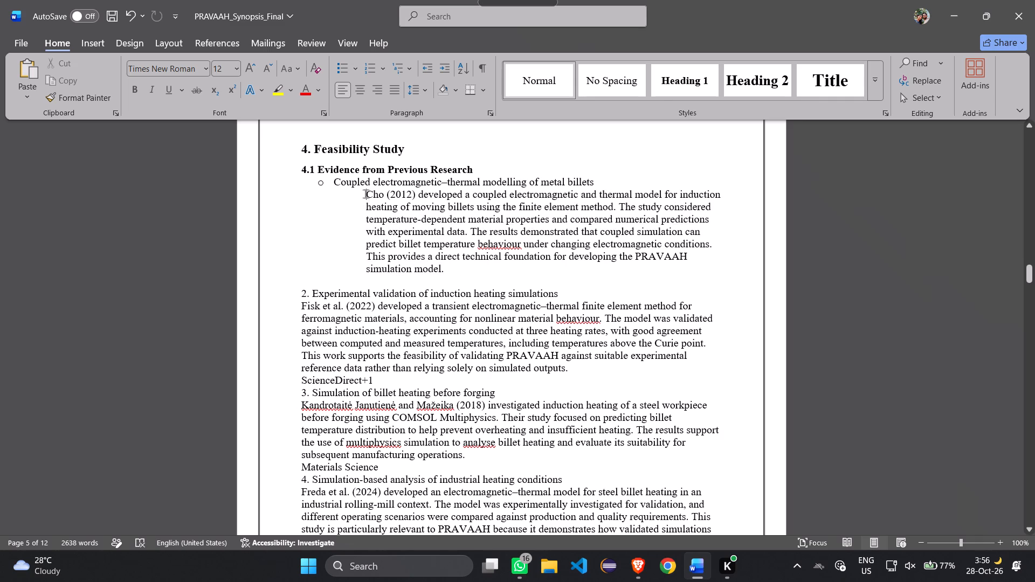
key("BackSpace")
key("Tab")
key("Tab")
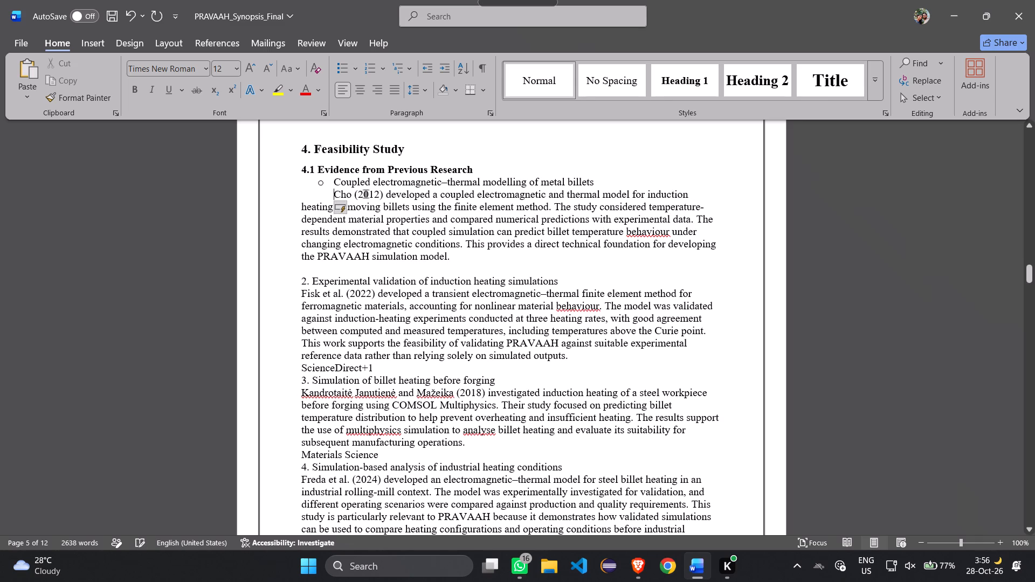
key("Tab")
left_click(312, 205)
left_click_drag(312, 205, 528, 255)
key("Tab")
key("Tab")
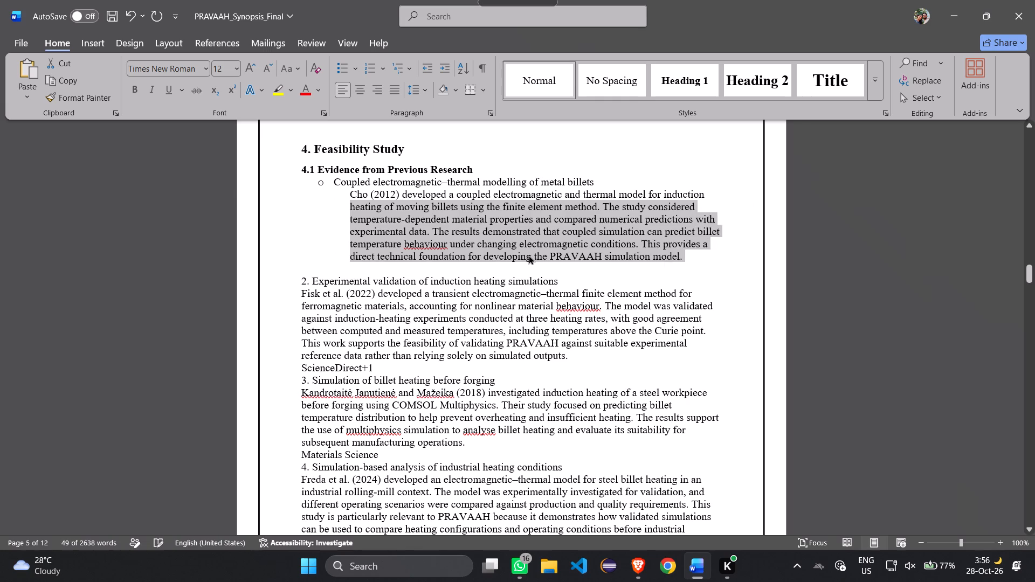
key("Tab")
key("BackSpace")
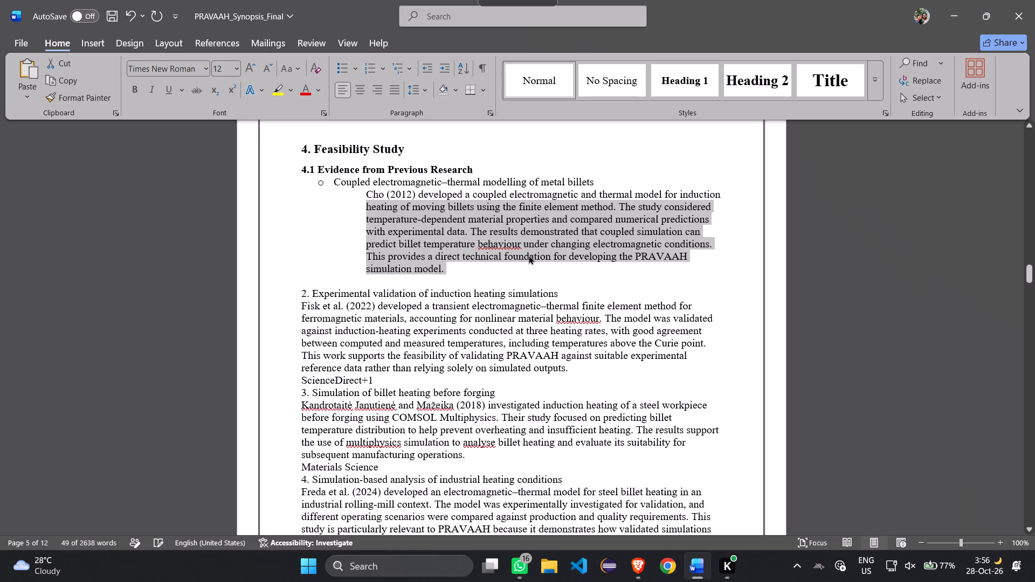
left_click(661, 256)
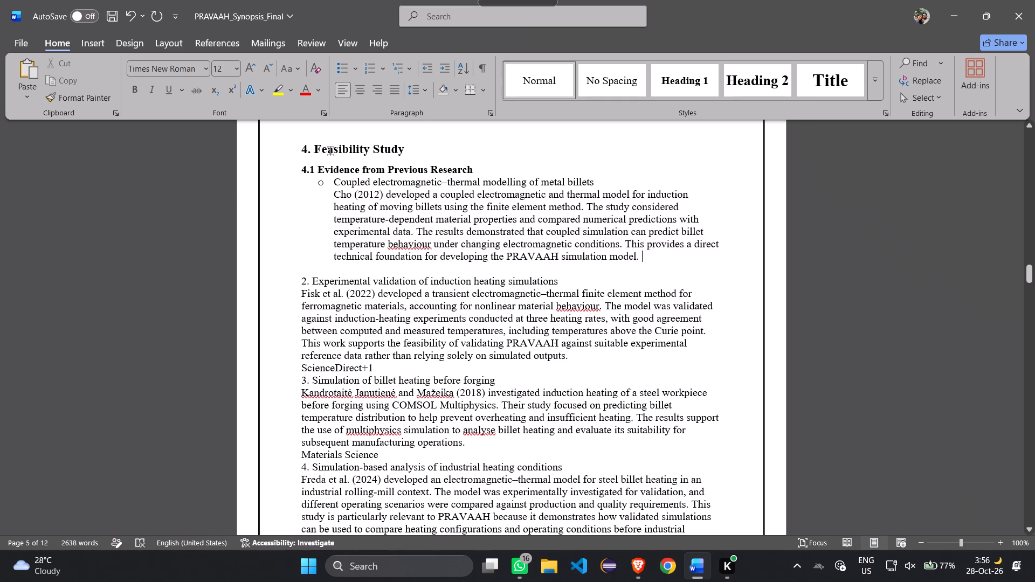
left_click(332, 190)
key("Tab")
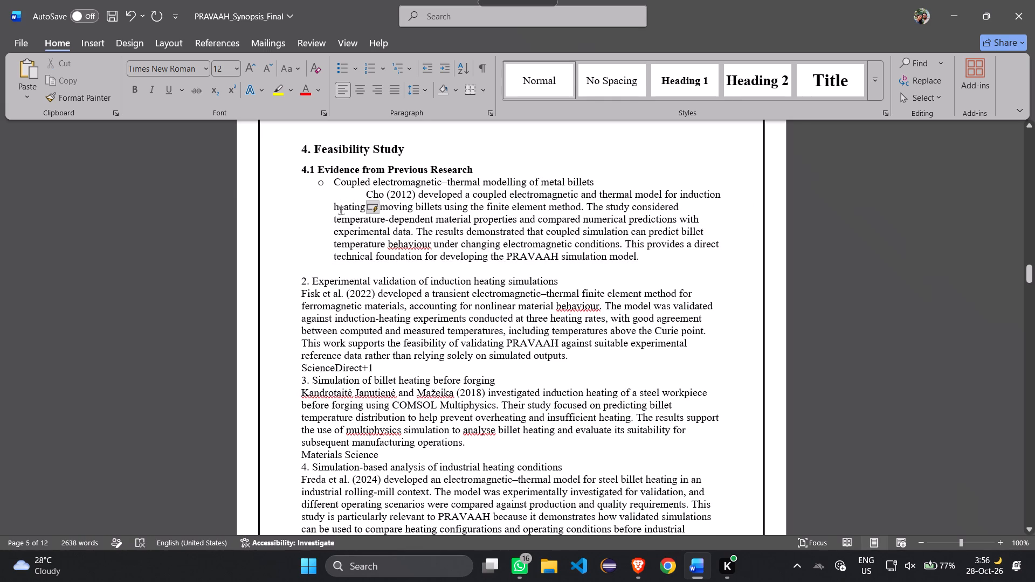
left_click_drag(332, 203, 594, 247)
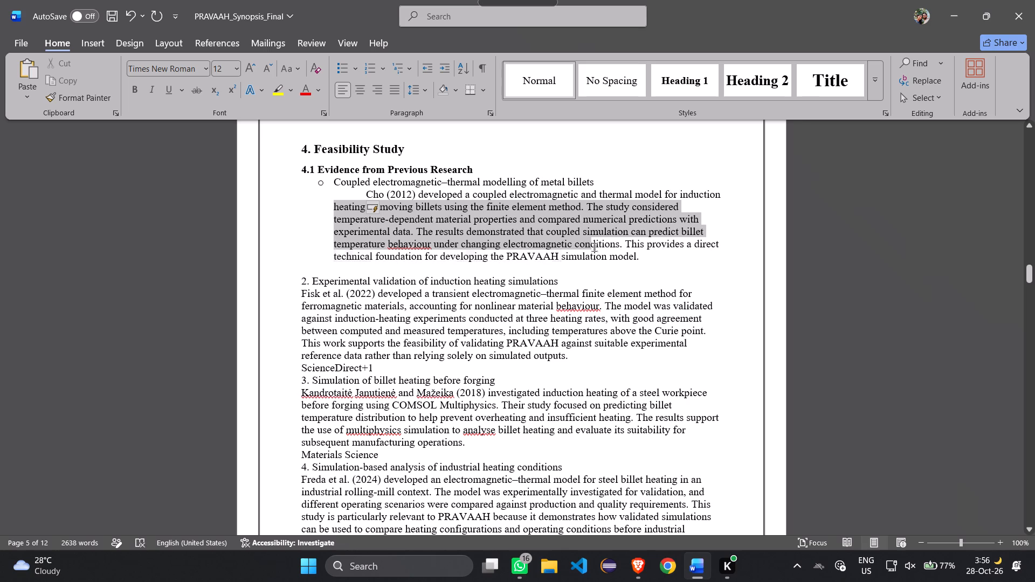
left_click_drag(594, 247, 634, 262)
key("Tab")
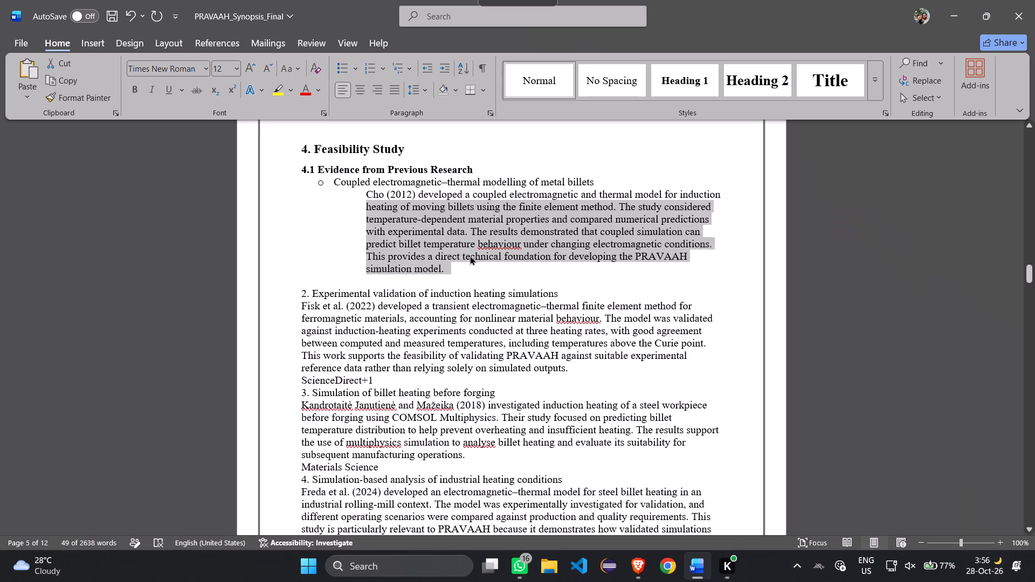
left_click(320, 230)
Copy the first title's hollow-circle bullet formatting with Format Painter onto the title 2. Experimental validation of induction heating simulations.
scroll(342, 252, "down", 1)
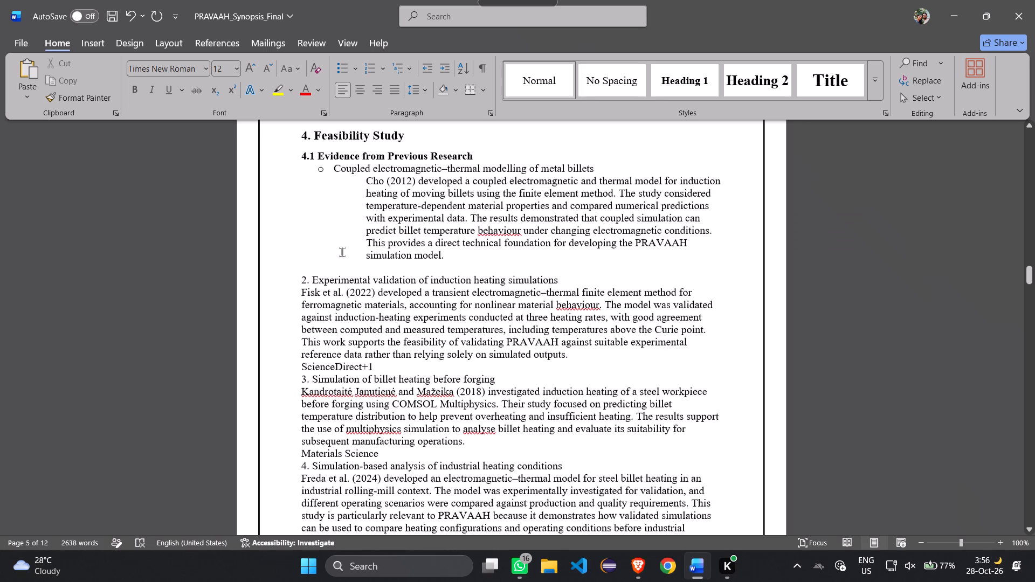
scroll(342, 252, "down", 1)
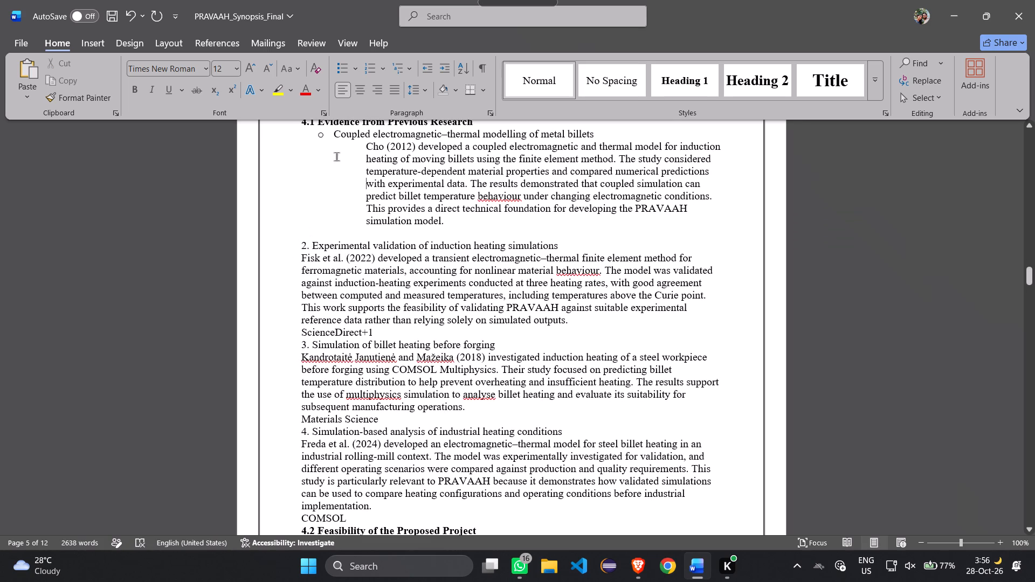
left_click_drag(334, 134, 591, 127)
left_click_drag(591, 127, 607, 128)
left_click(77, 94)
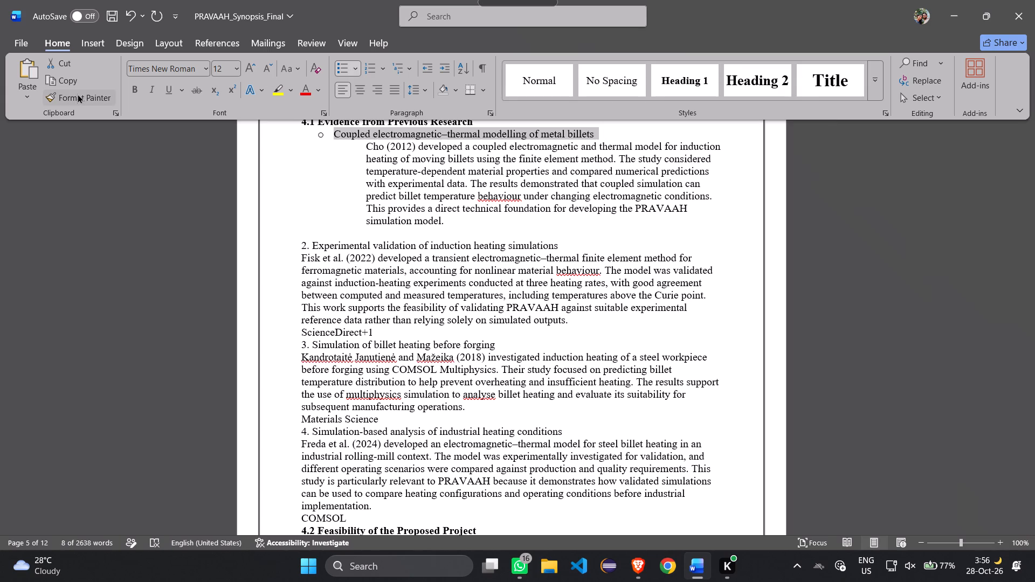
left_click_drag(300, 242, 533, 246)
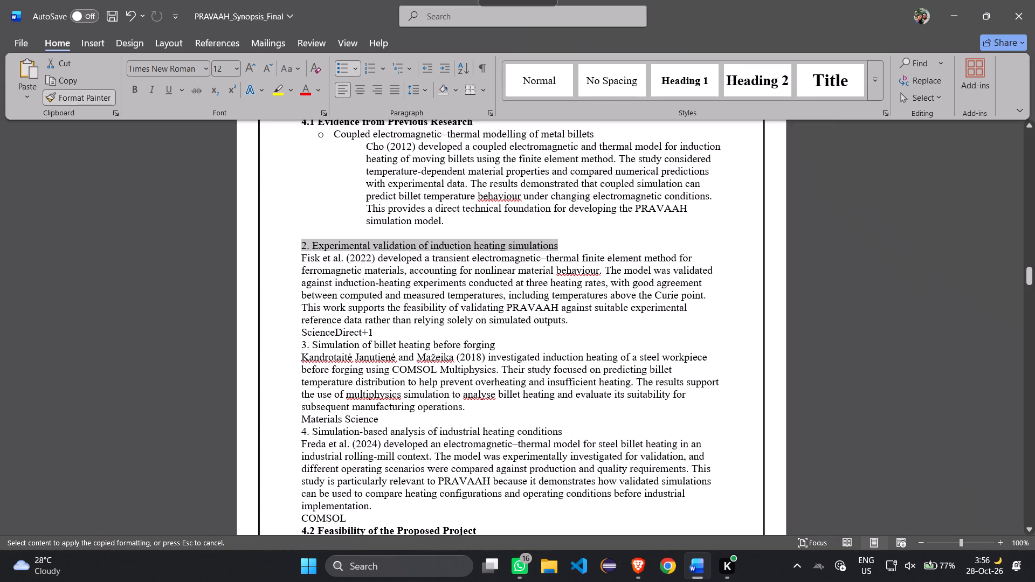
left_click_drag(533, 246, 560, 242)
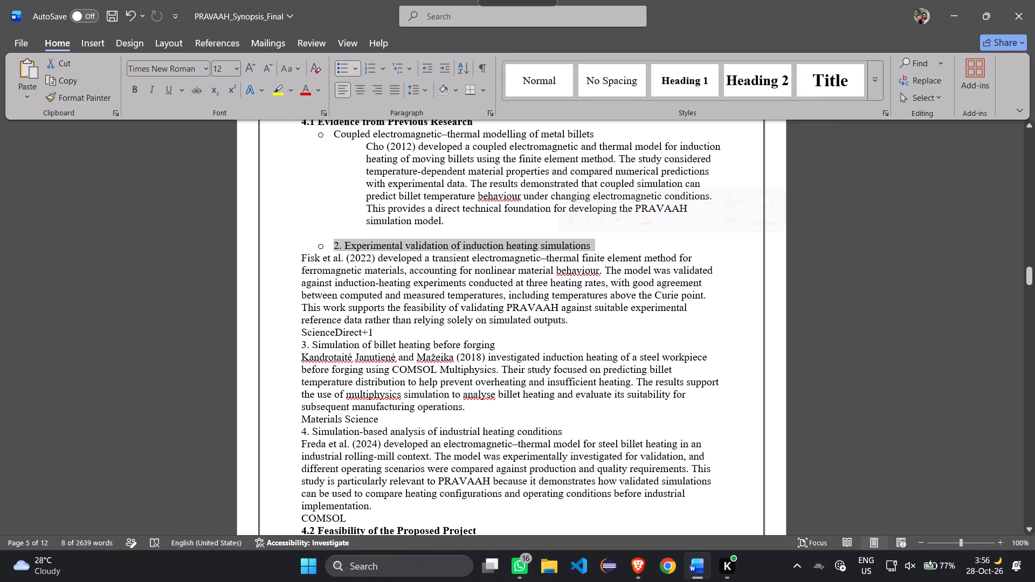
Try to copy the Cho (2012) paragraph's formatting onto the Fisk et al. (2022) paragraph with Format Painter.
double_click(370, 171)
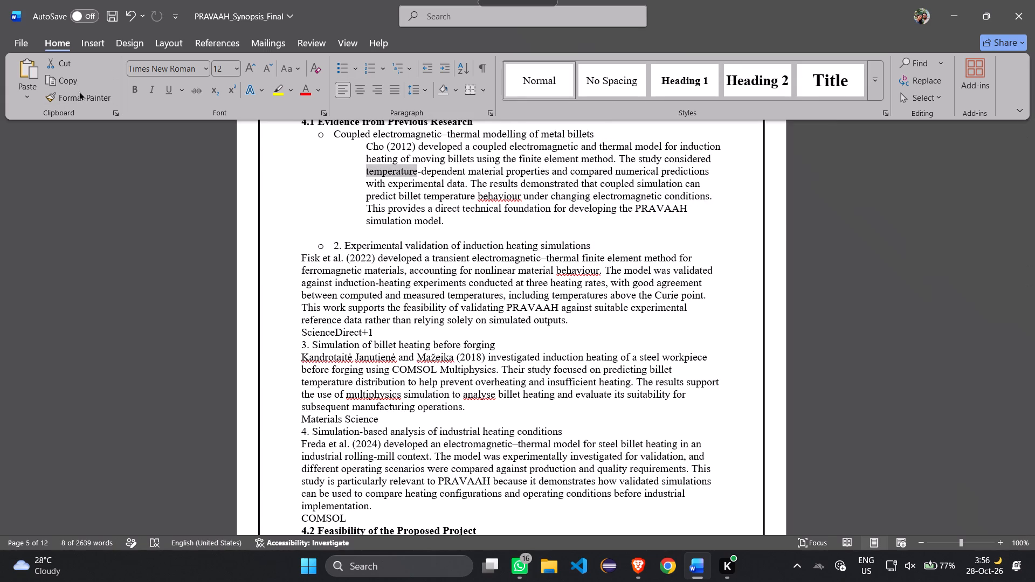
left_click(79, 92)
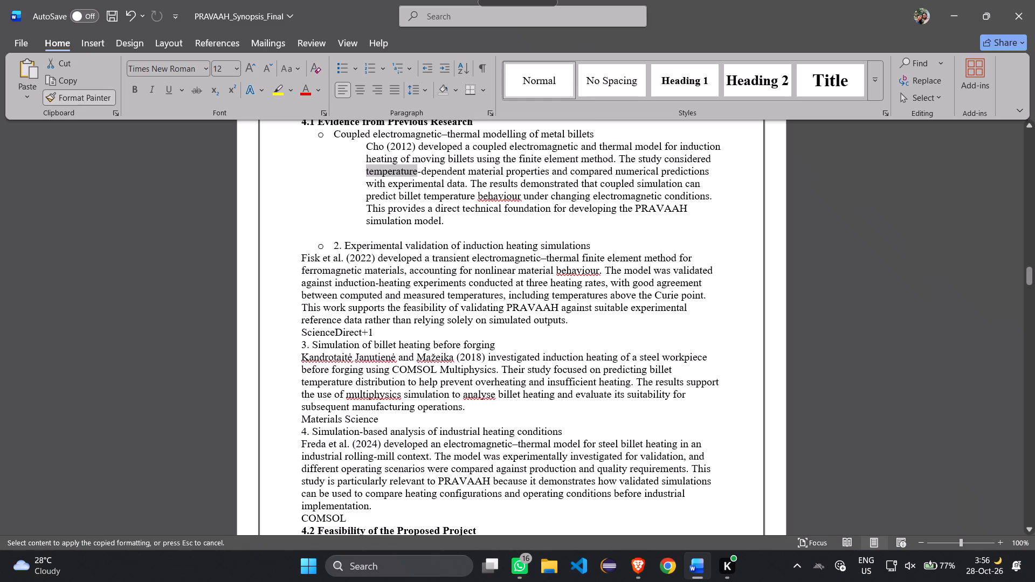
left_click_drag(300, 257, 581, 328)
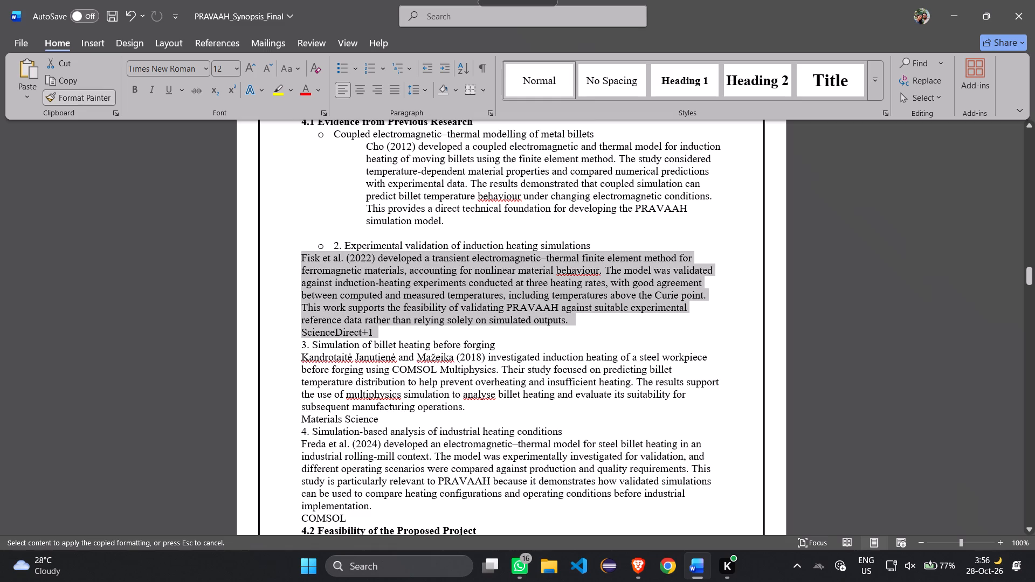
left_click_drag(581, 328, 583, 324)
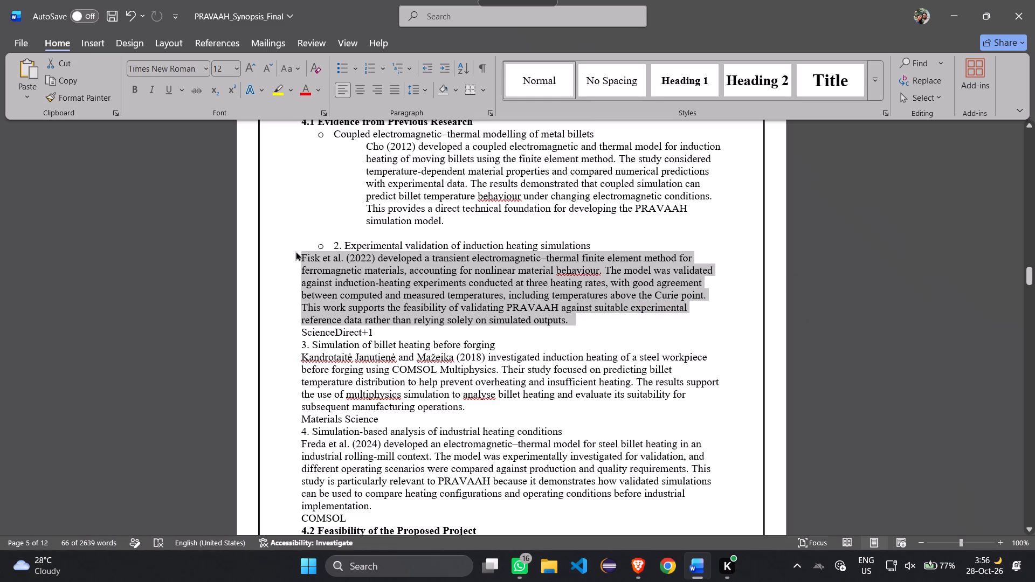
Indent the whole Fisk et al. (2022) paragraph under item 2 by two tab stops.
left_click(298, 254)
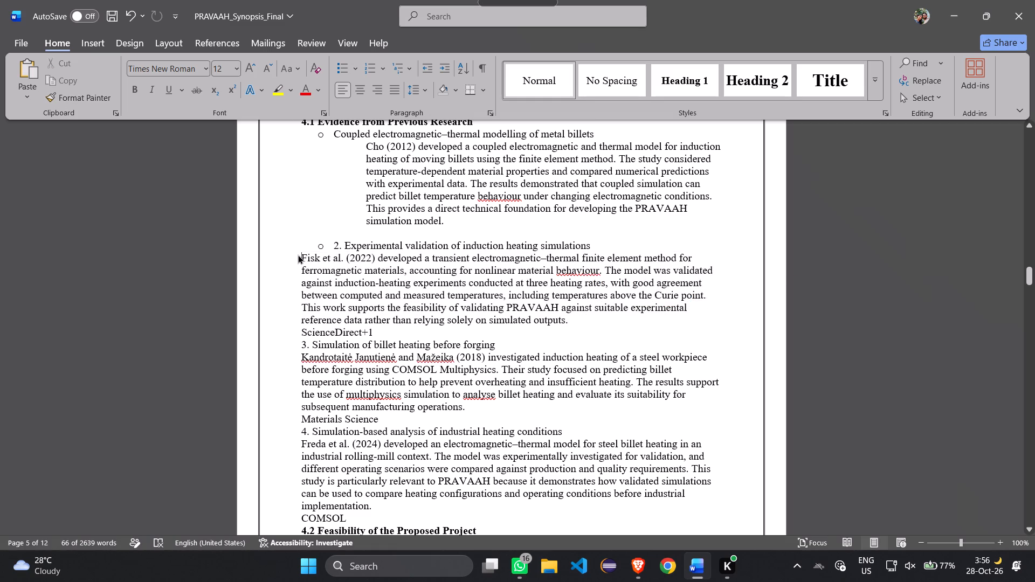
double_click(298, 254)
left_click_drag(574, 325, 495, 313)
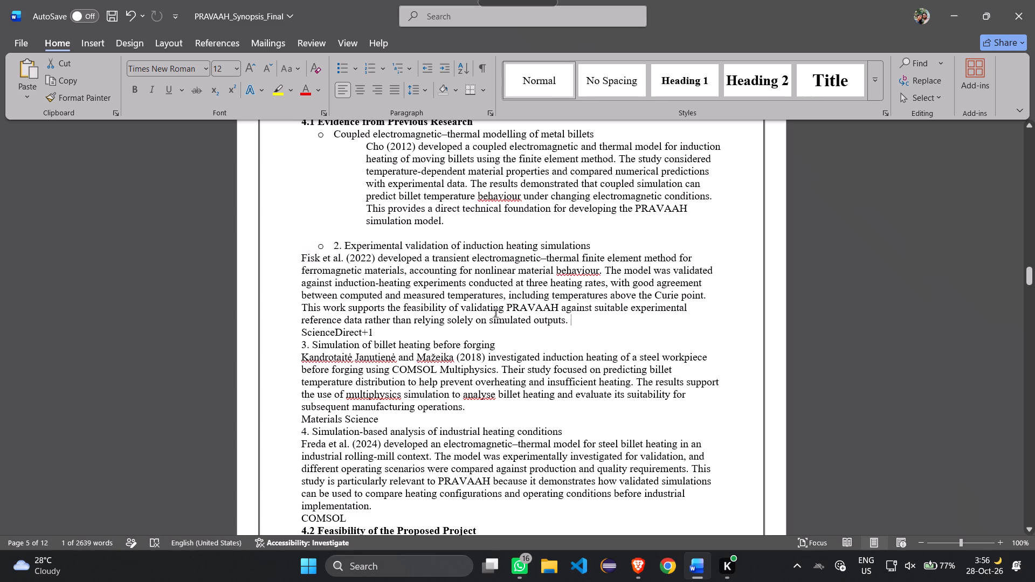
left_click_drag(495, 313, 301, 258)
key("Tab")
key("Tab")
key("Tab")
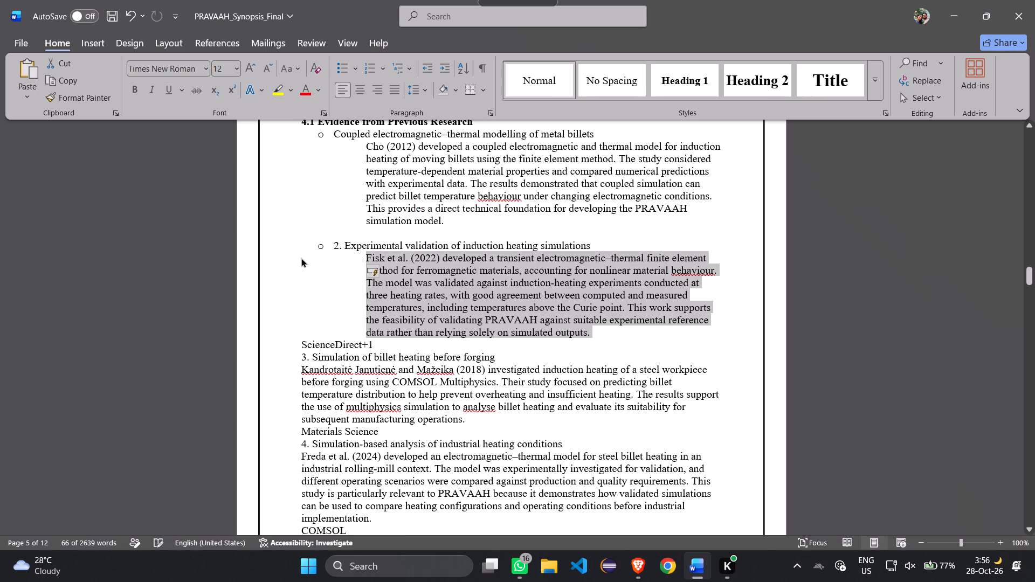
Delete the leftover source line ScienceDirect+1 below the Fisk et al. (2022) paragraph.
left_click(387, 345)
left_click_drag(387, 345, 306, 343)
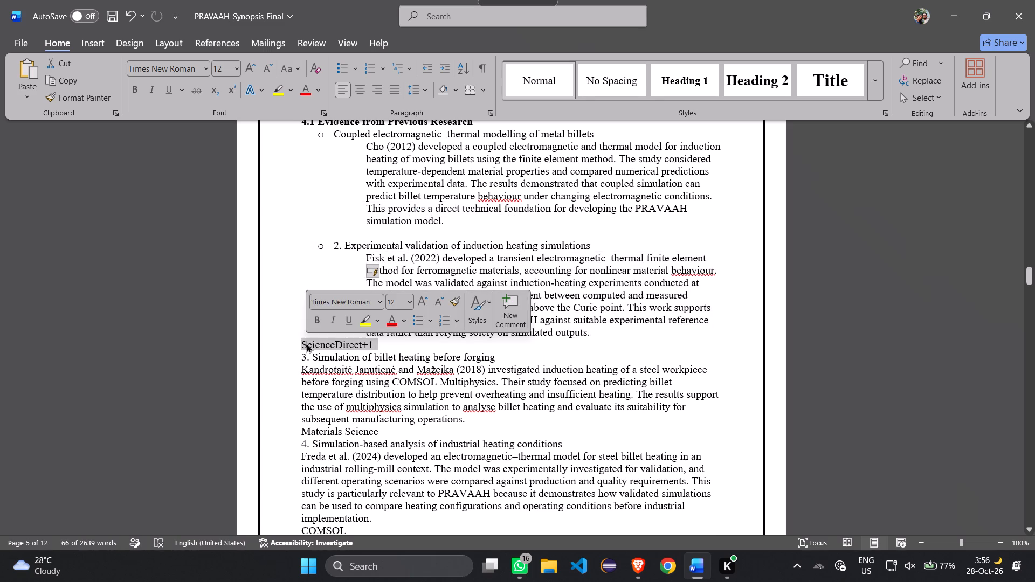
key("BackSpace")
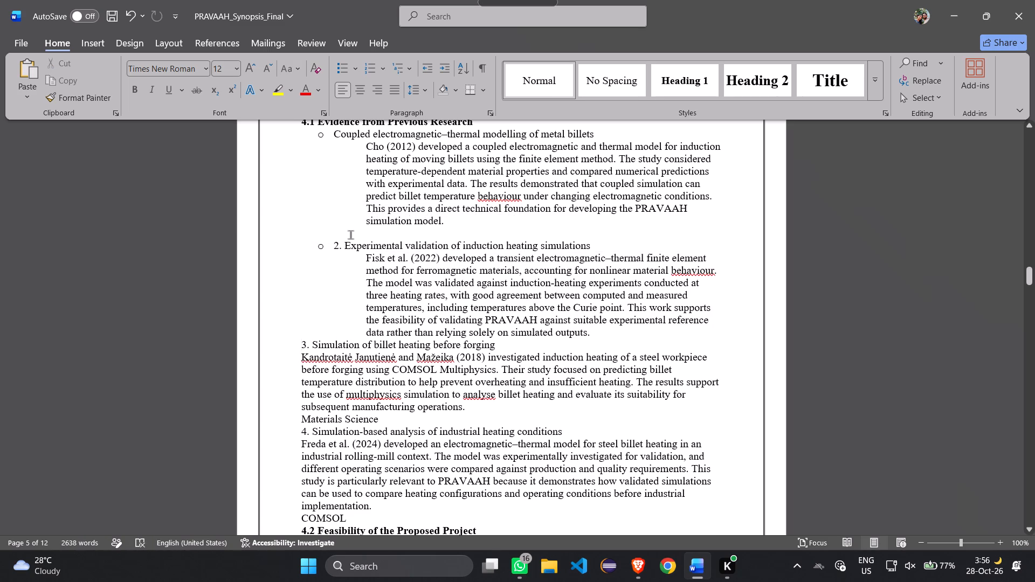
Remove the number 2. from the title Experimental validation of induction heating simulations, keeping its hollow-circle bullet.
left_click(343, 247)
key("BackSpace")
key("BackSpace")
key("BackSpace")
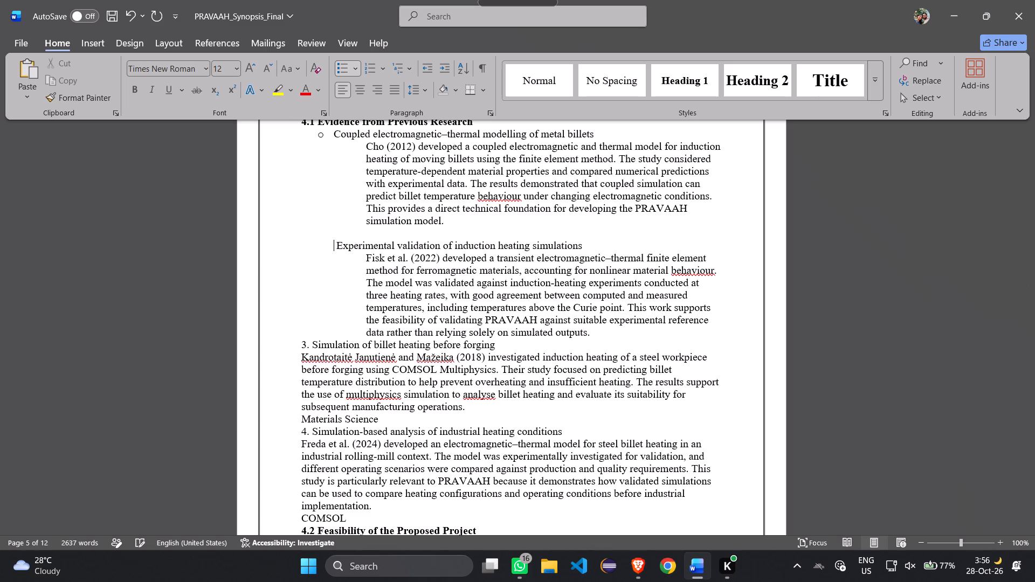
key("ctrl+z")
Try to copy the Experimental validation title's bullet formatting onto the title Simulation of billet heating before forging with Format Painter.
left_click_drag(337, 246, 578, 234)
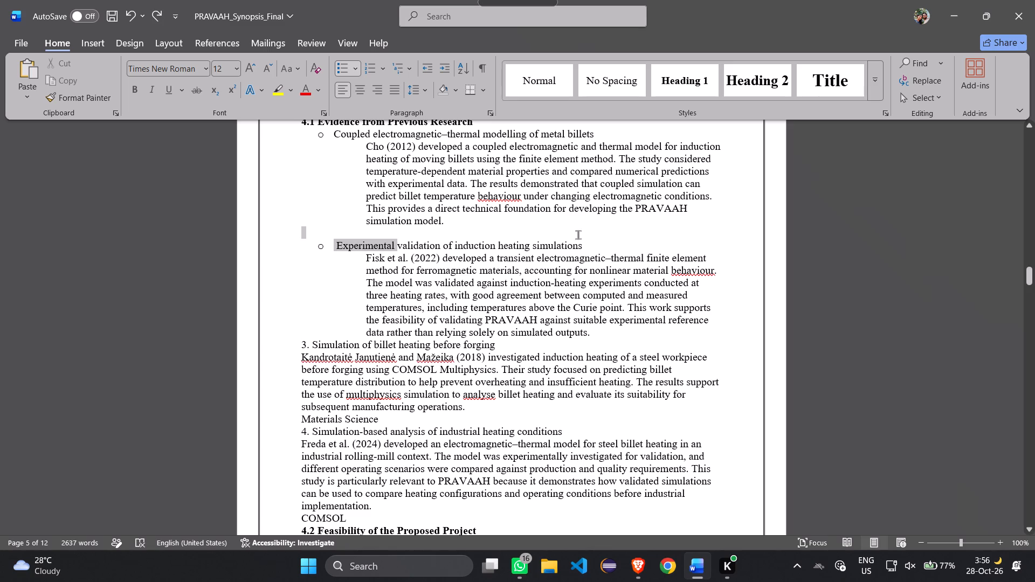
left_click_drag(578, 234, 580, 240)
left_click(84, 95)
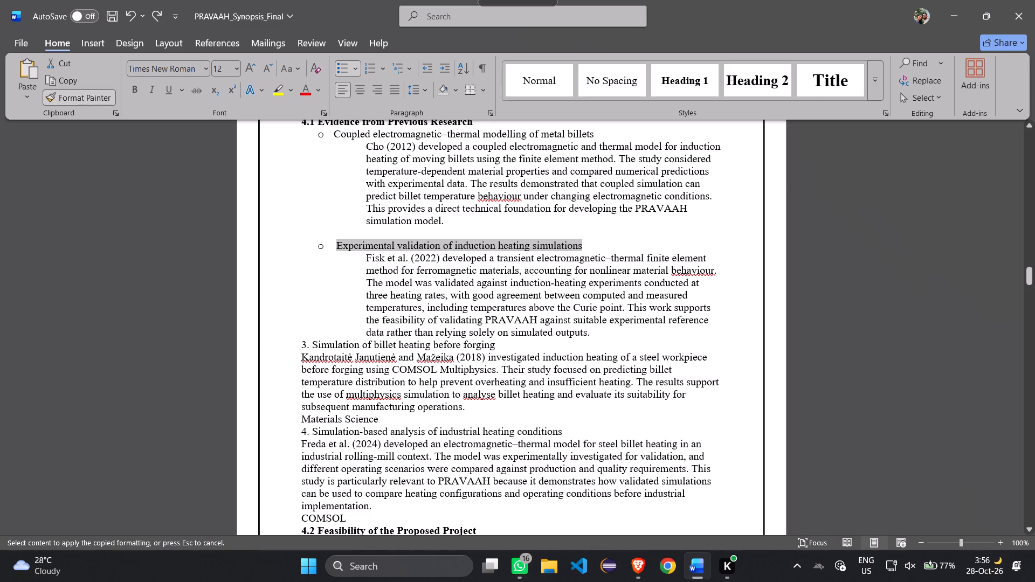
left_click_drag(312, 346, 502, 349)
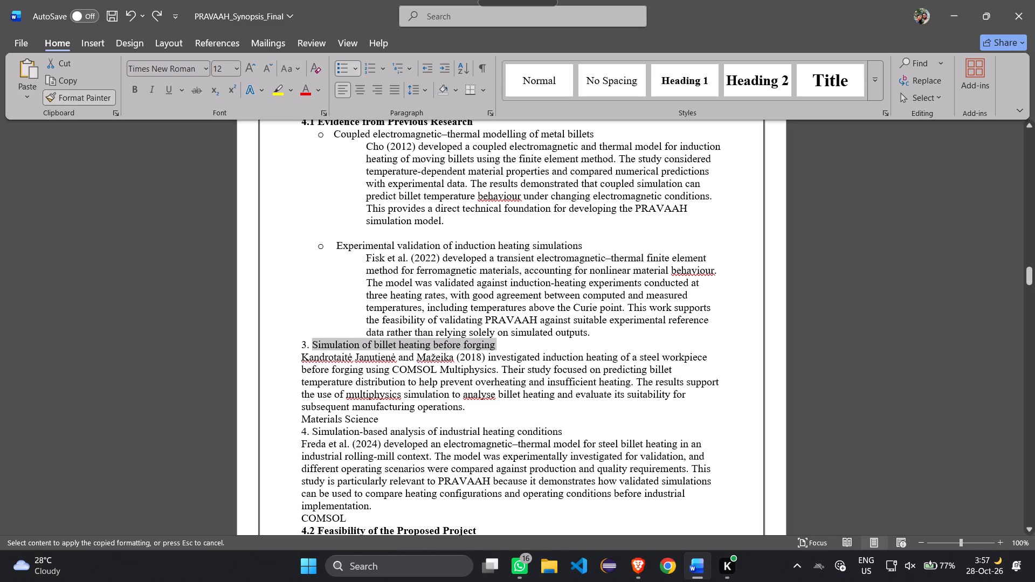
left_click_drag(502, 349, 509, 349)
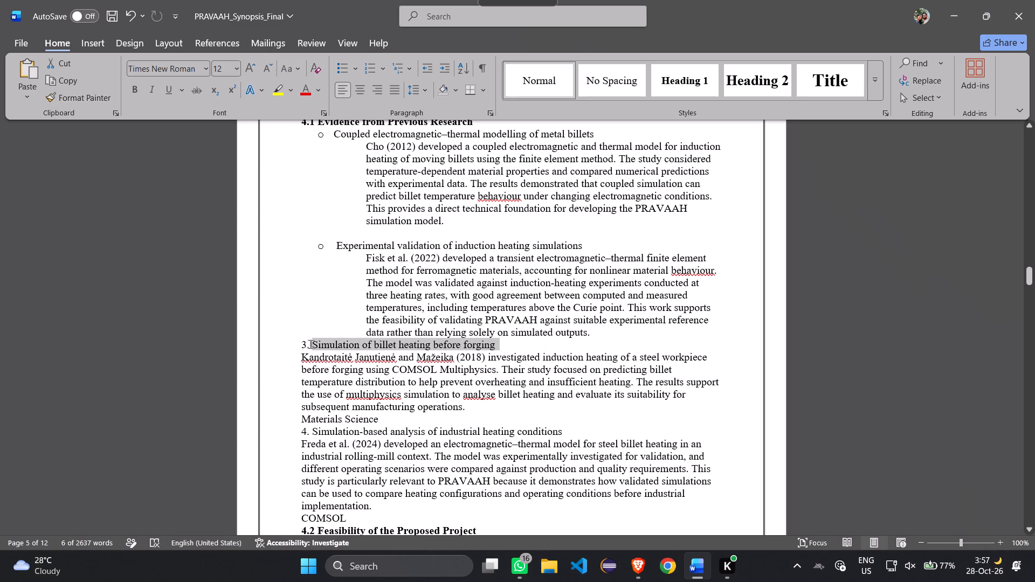
Remove the number 3. from the title Simulation of billet heating before forging and give it a hollow-circle bullet.
left_click(310, 344)
key("BackSpace")
key("BackSpace")
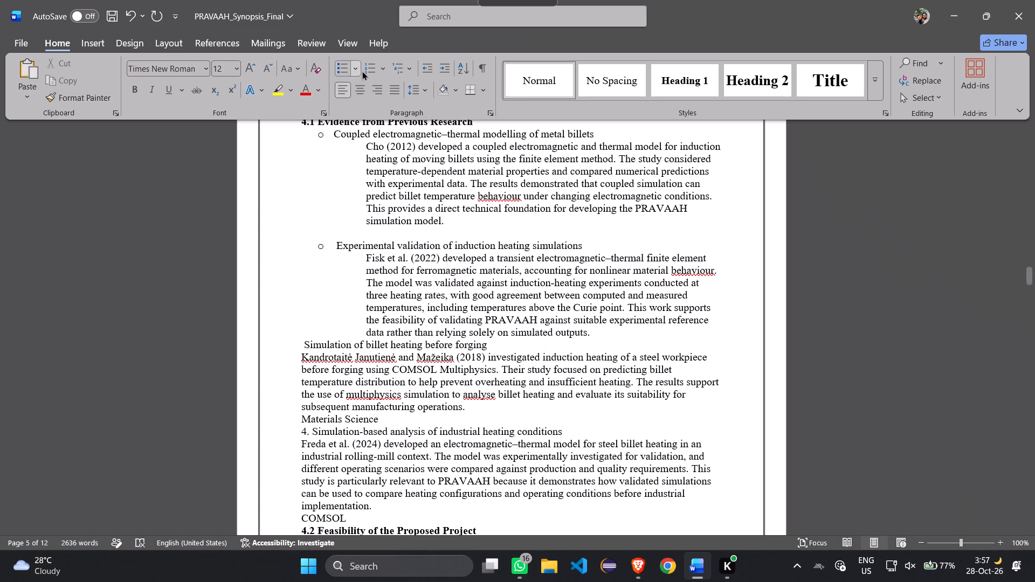
left_click(344, 69)
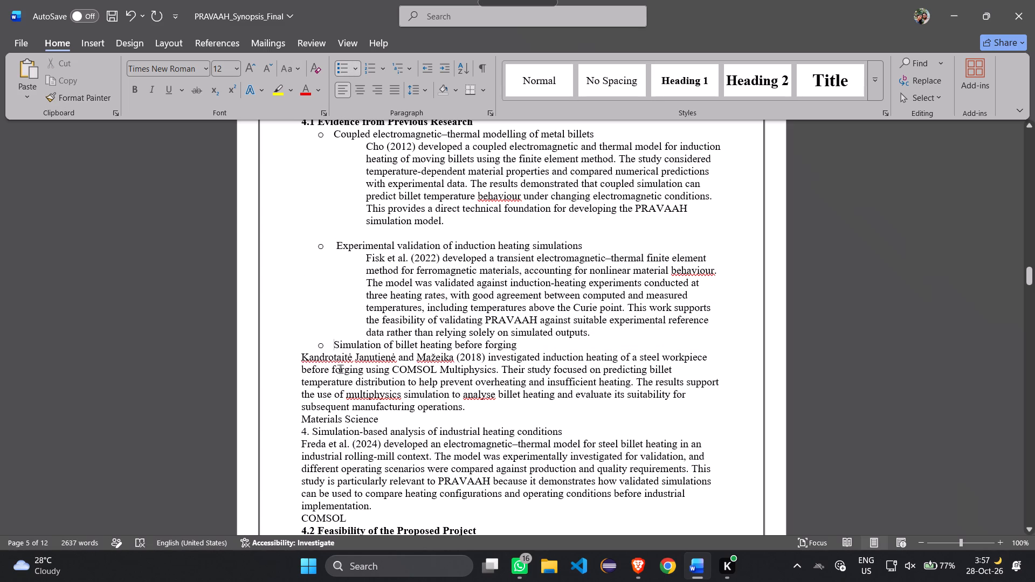
Insert a blank line without a bullet above the title Simulation of billet heating before forging.
key("Return")
left_click(325, 344)
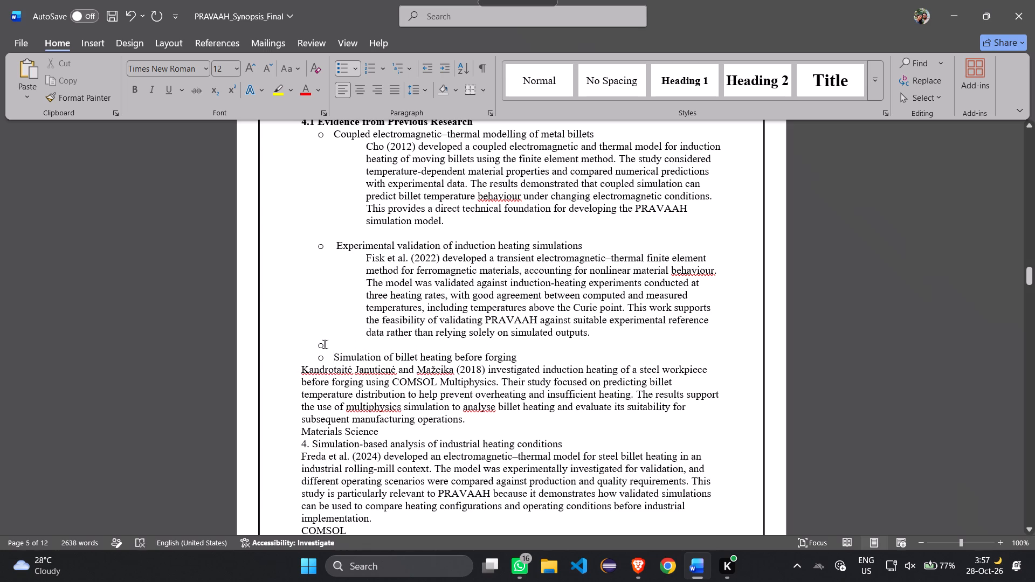
key("BackSpace")
Indent the whole Kandrotaitė Janutienė and Mažeika (2018) paragraph to align with the Fisk et al. (2022) paragraph.
scroll(446, 333, "down", 1)
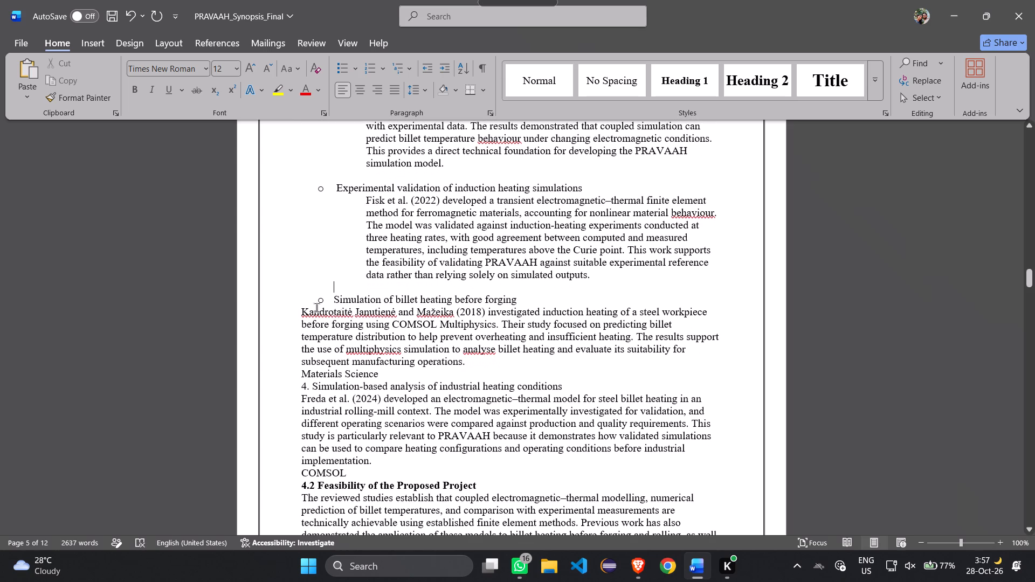
left_click_drag(301, 309, 476, 352)
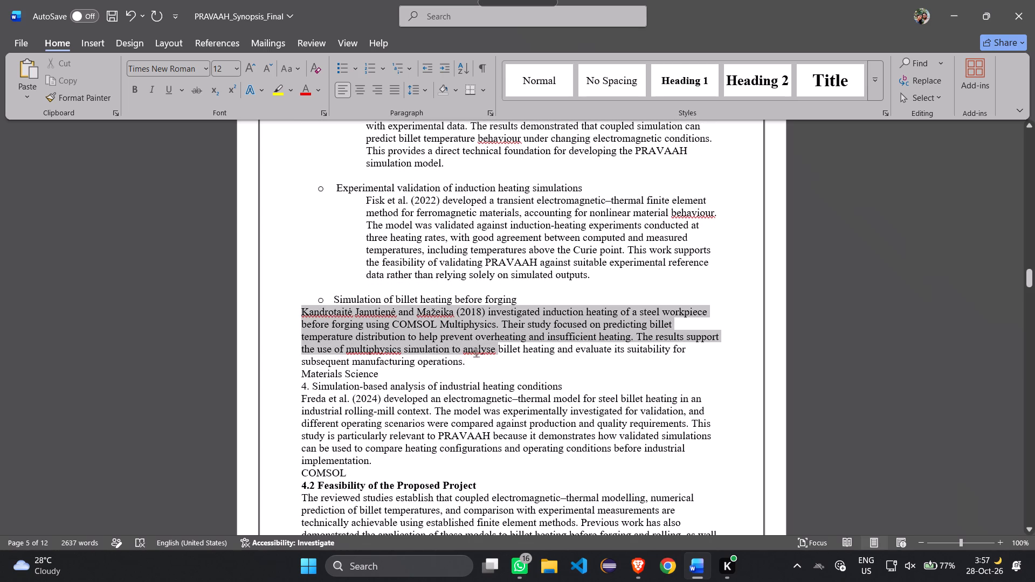
left_click_drag(476, 352, 479, 358)
key("Tab")
key("Tab")
key("Tab")
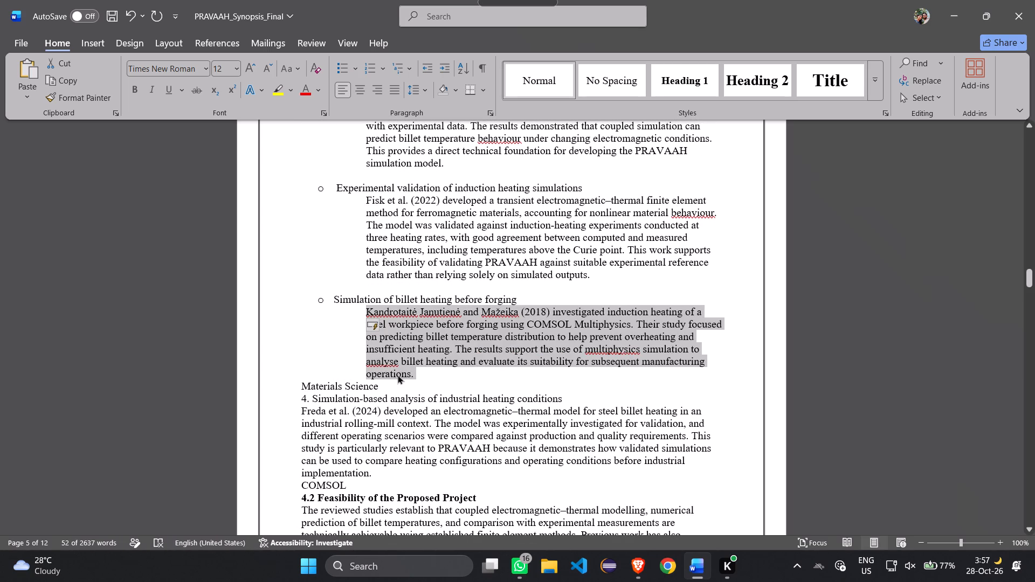
Delete the leftover source line Materials Science below the Kandrotaitė Janutienė and Mažeika (2018) paragraph.
left_click(392, 384)
left_click_drag(392, 384, 289, 387)
key("BackSpace")
key("Delete")
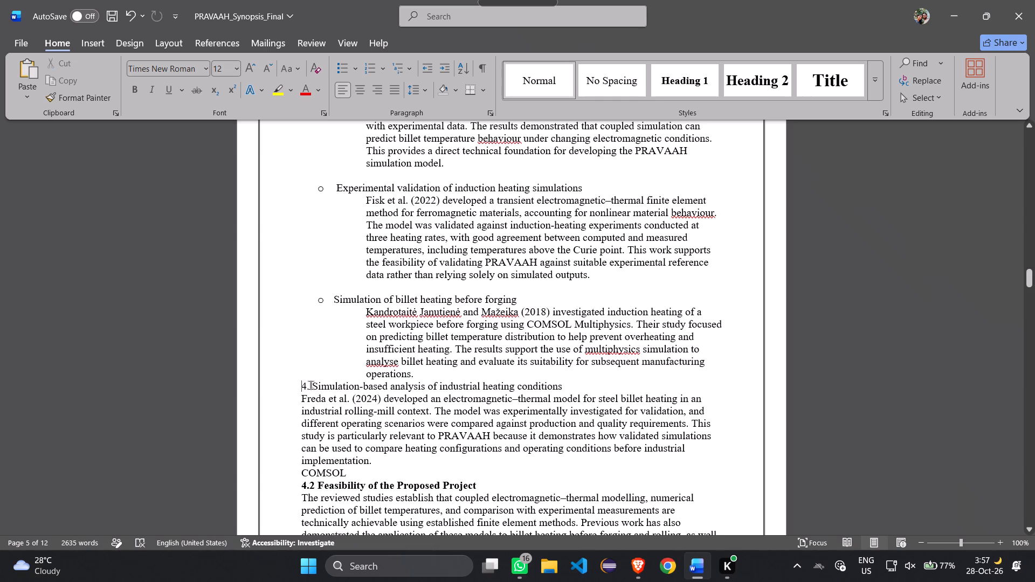
Remove the number 4. from the title Simulation-based analysis of industrial heating conditions and give it a hollow-circle bullet.
key("Delete")
left_click(343, 65)
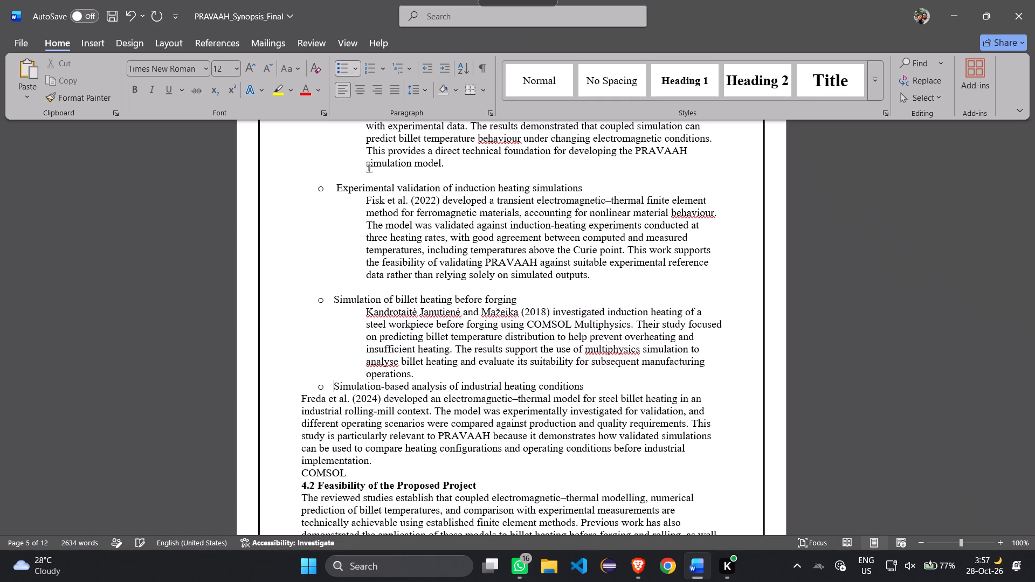
left_click_drag(300, 396, 375, 447)
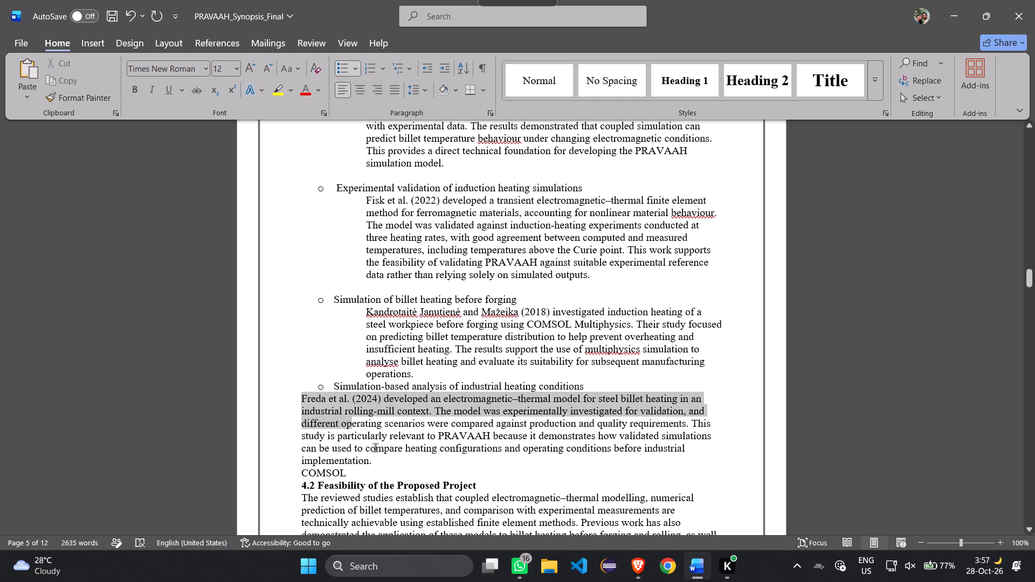
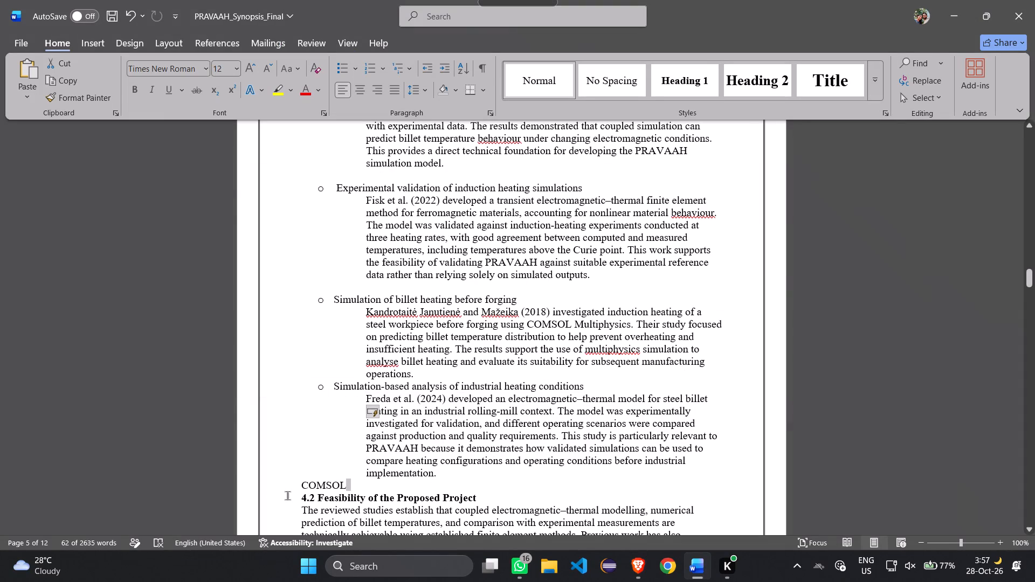
left_click_drag(287, 495, 299, 487)
key("BackSpace")
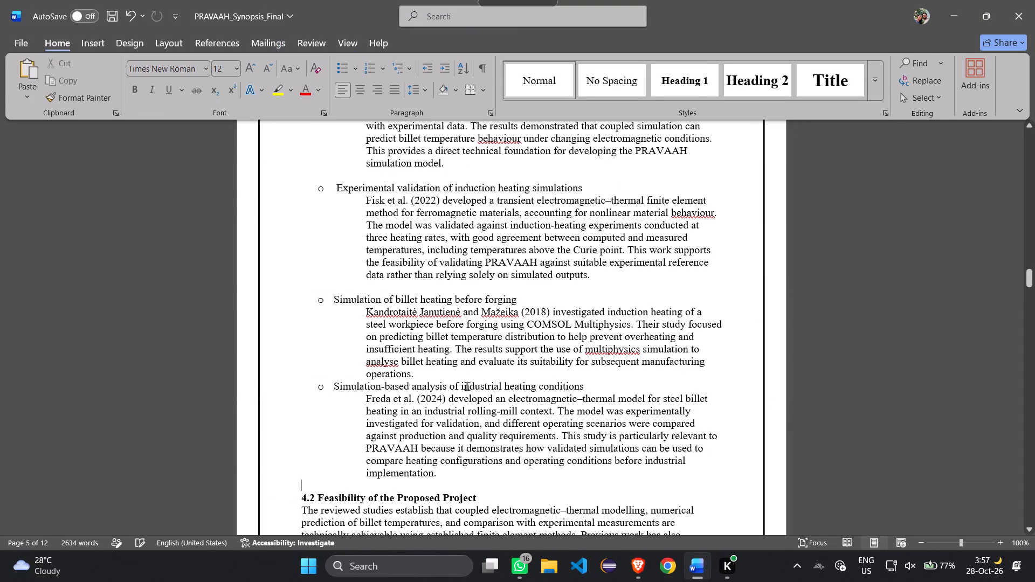
Insert a blank line between the heading 4.2 Feasibility of the Proposed Project and its first paragraph.
scroll(482, 380, "down", 2)
scroll(402, 295, "up", 1)
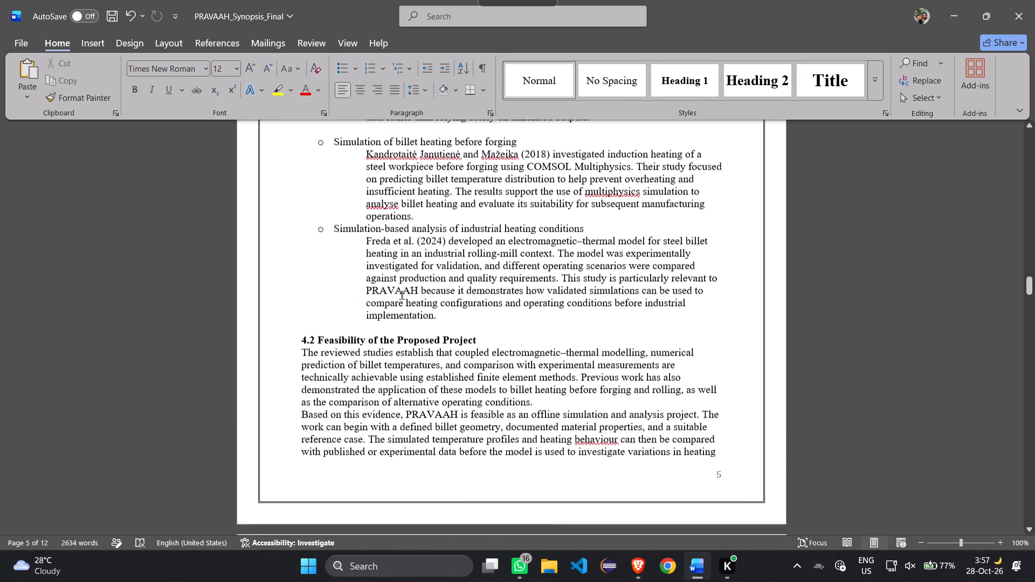
scroll(402, 295, "up", 1)
left_click(300, 354)
key("Return")
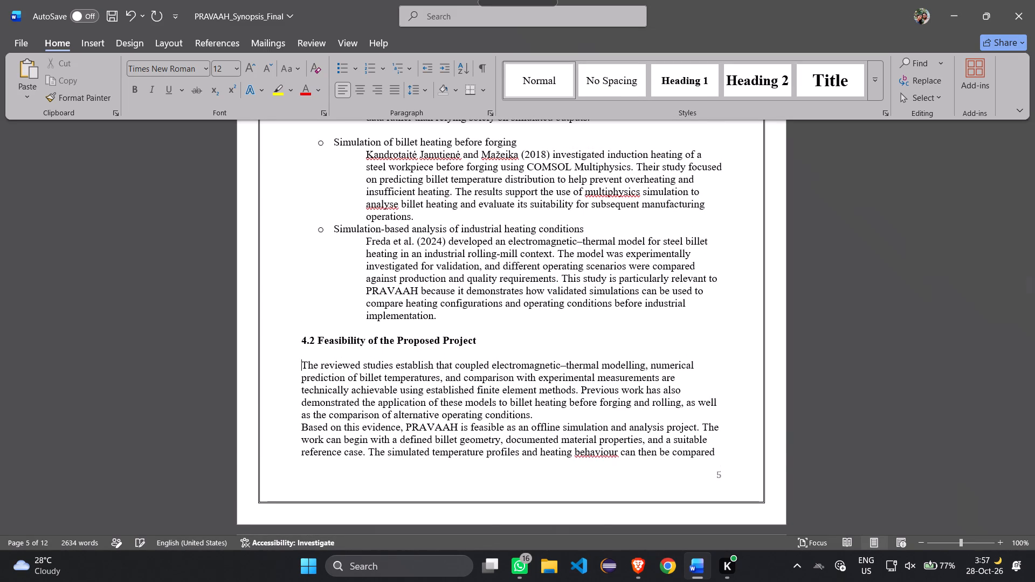
Replace the flagged word behaviour with behavior in the second paragraph of section 4.2.
scroll(393, 352, "down", 3)
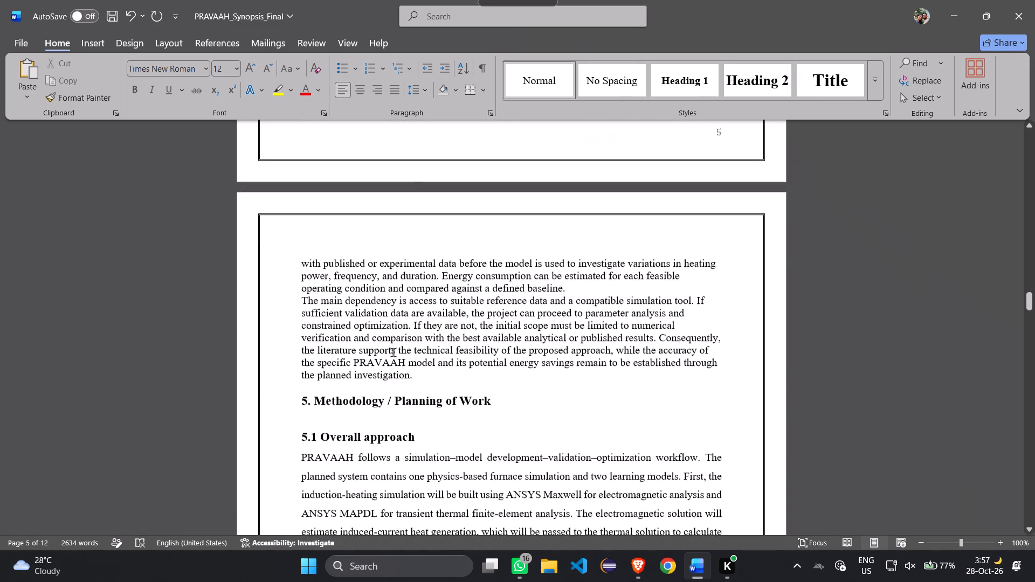
scroll(393, 352, "up", 2)
left_click(601, 346)
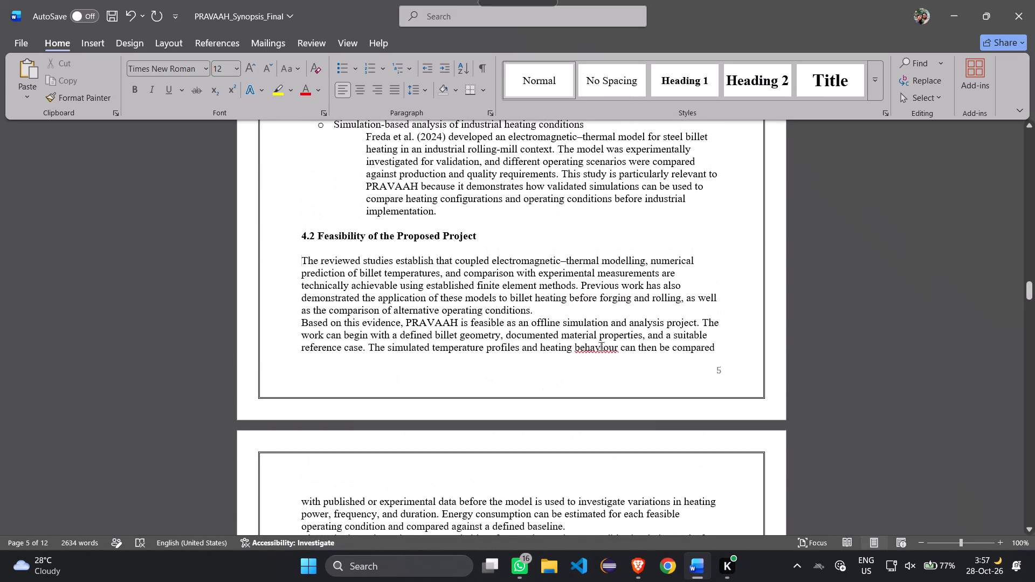
right_click(601, 346)
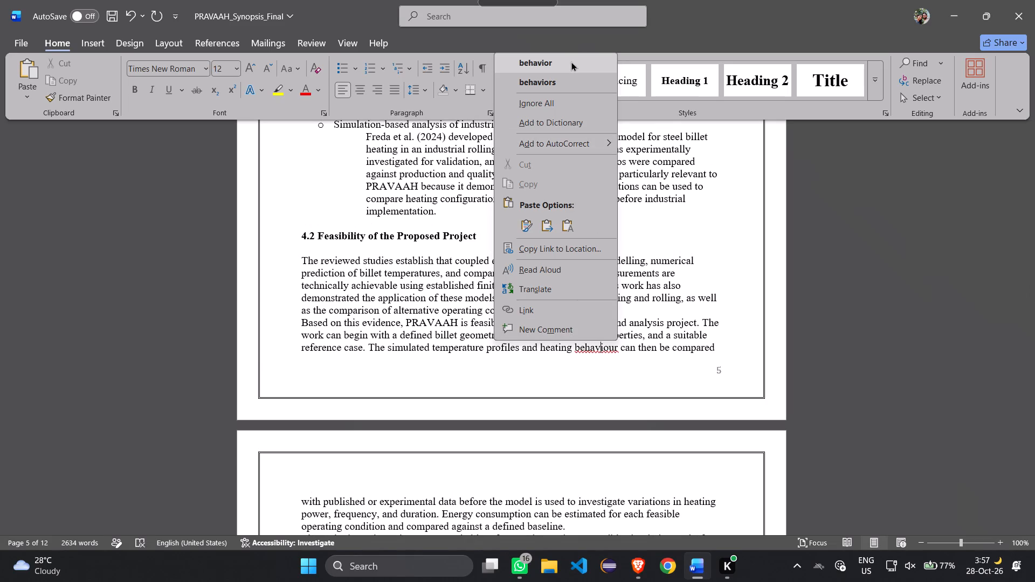
left_click(571, 61)
In the Kandrotaitė Janutienė and Mažeika (2018) paragraph, replace the flagged words multiphysics with Multiphysics and analyse with analyses.
scroll(650, 314, "up", 1)
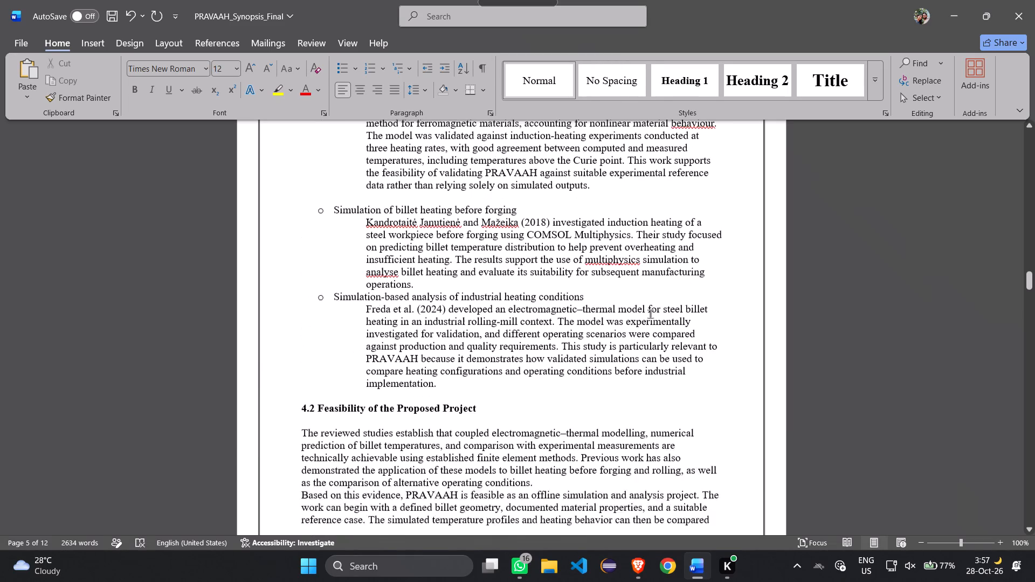
scroll(650, 314, "up", 1)
left_click(611, 320)
right_click(611, 320)
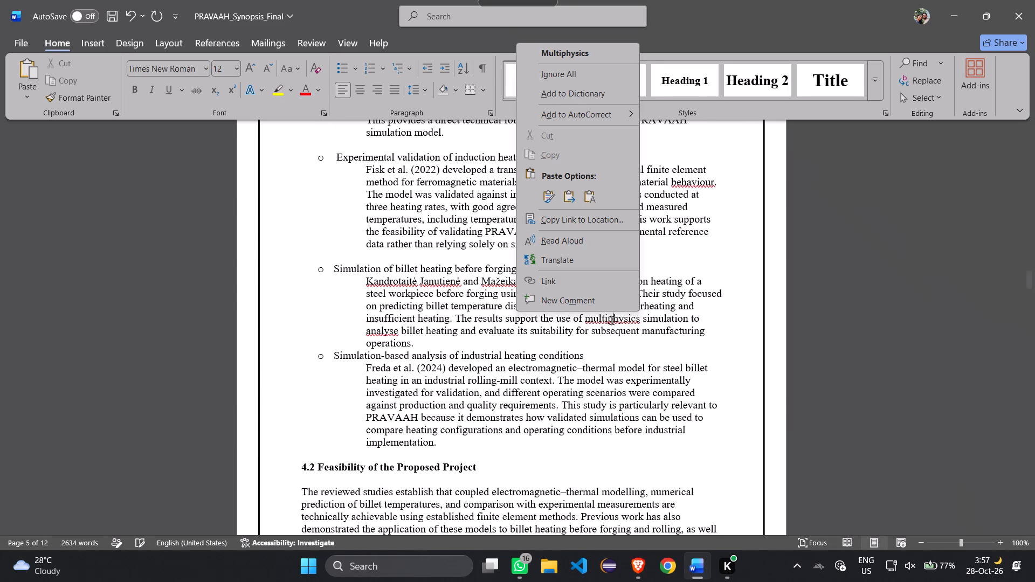
left_click(586, 53)
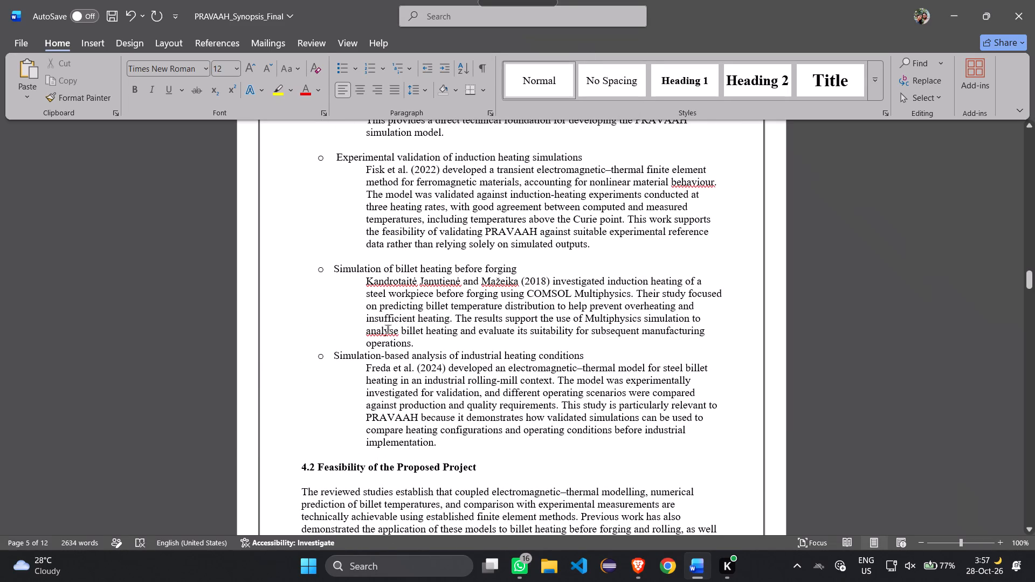
left_click(388, 329)
right_click(388, 329)
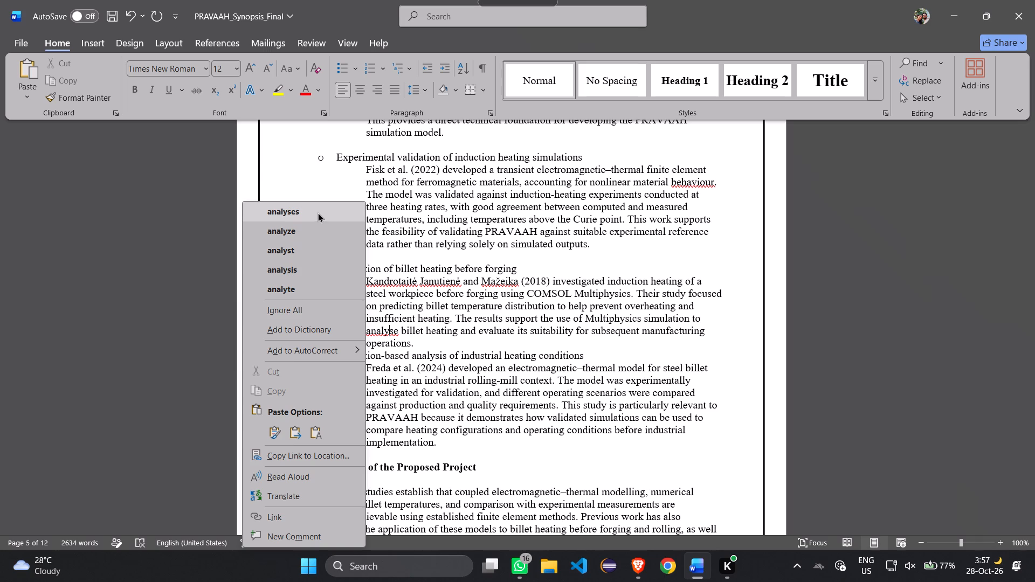
left_click(318, 212)
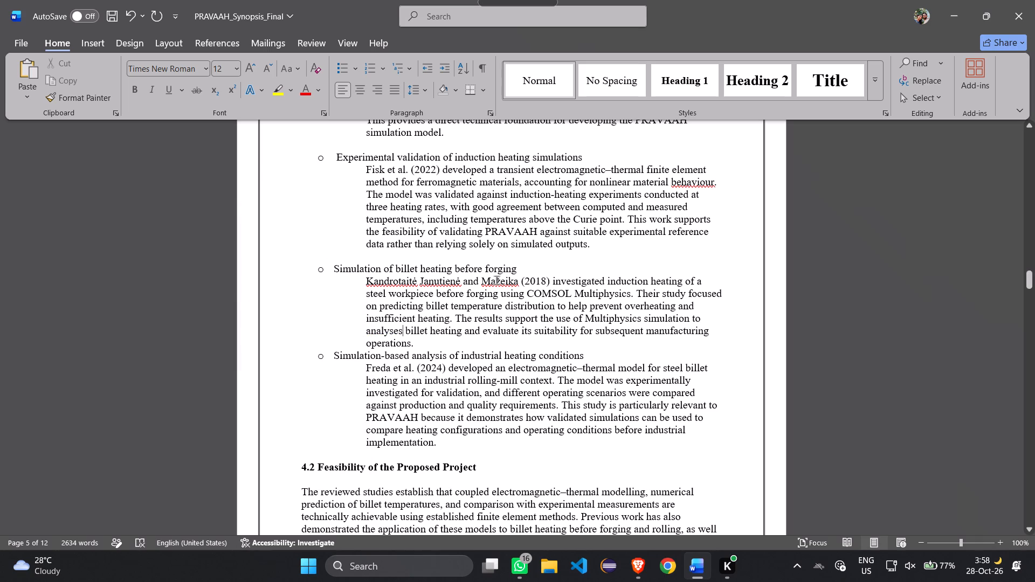
Replace the flagged word behaviour with behavior in the Fisk et al. (2022) and Cho (2012) paragraphs.
left_click(699, 186)
right_click(699, 186)
left_click(647, 203)
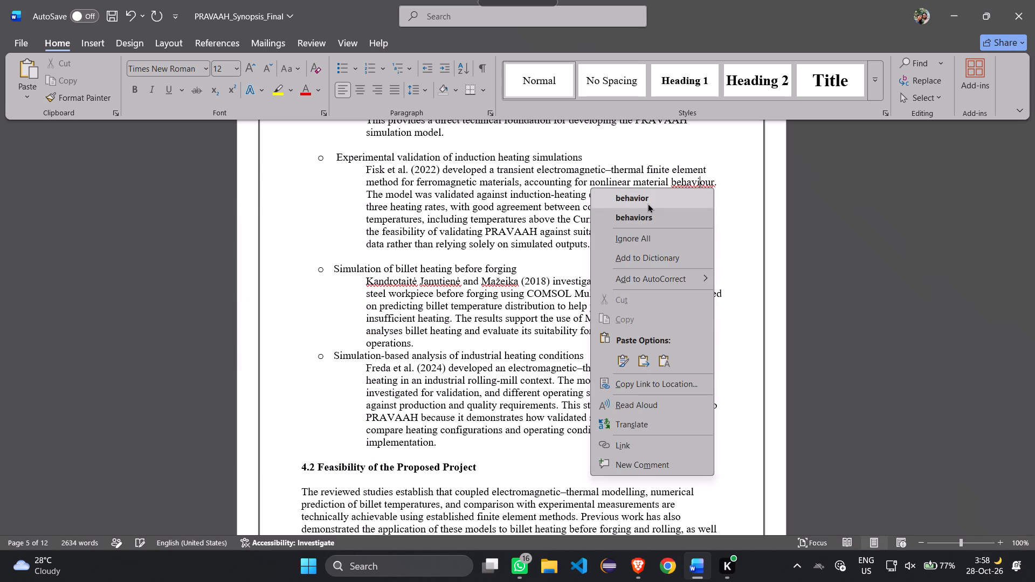
scroll(647, 203, "up", 1)
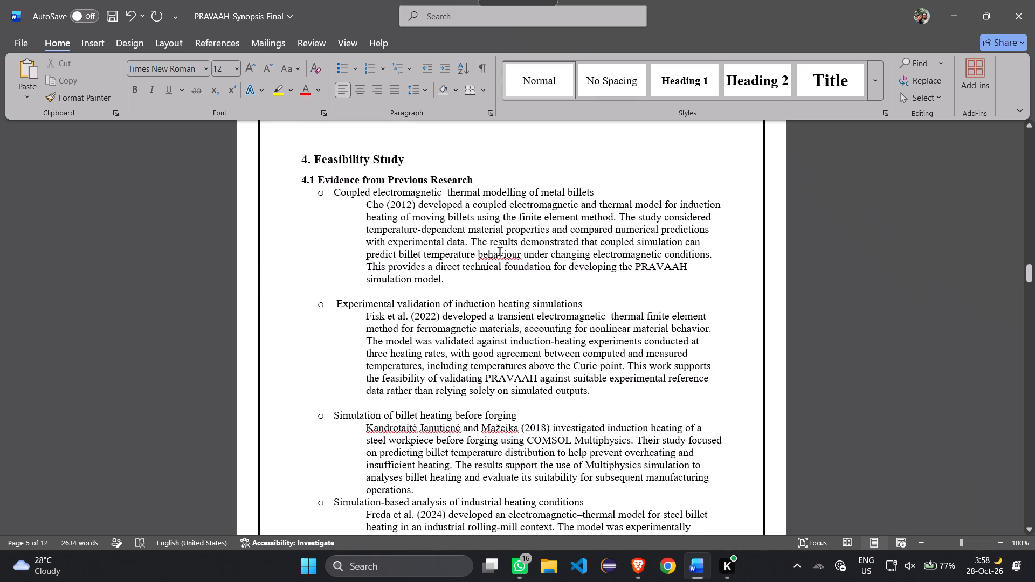
left_click(500, 251)
right_click(500, 251)
left_click(463, 271)
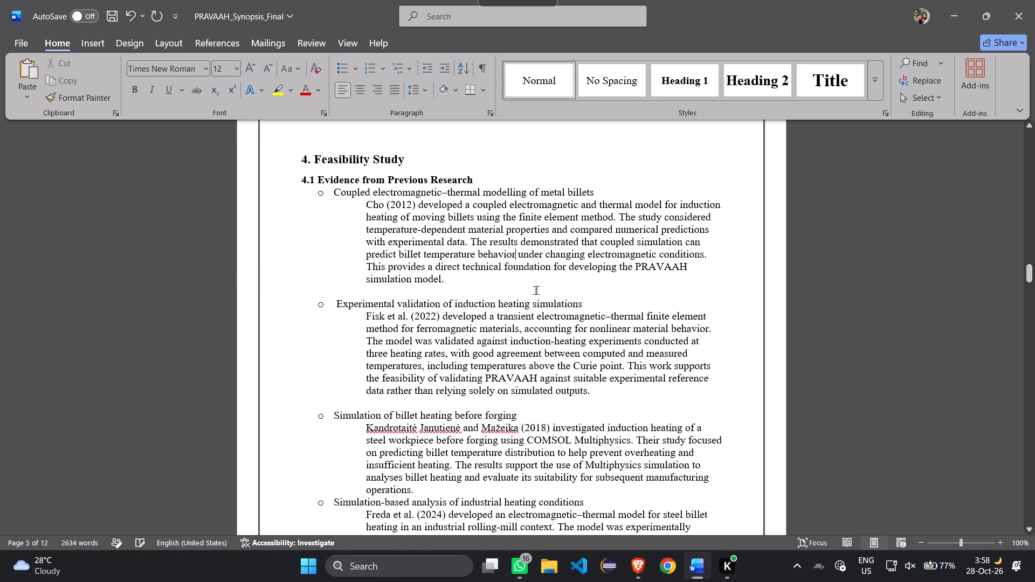
Shorten the section 5 heading to 5. Planning of Work by deleting Methodology and the slash.
scroll(536, 290, "down", 1)
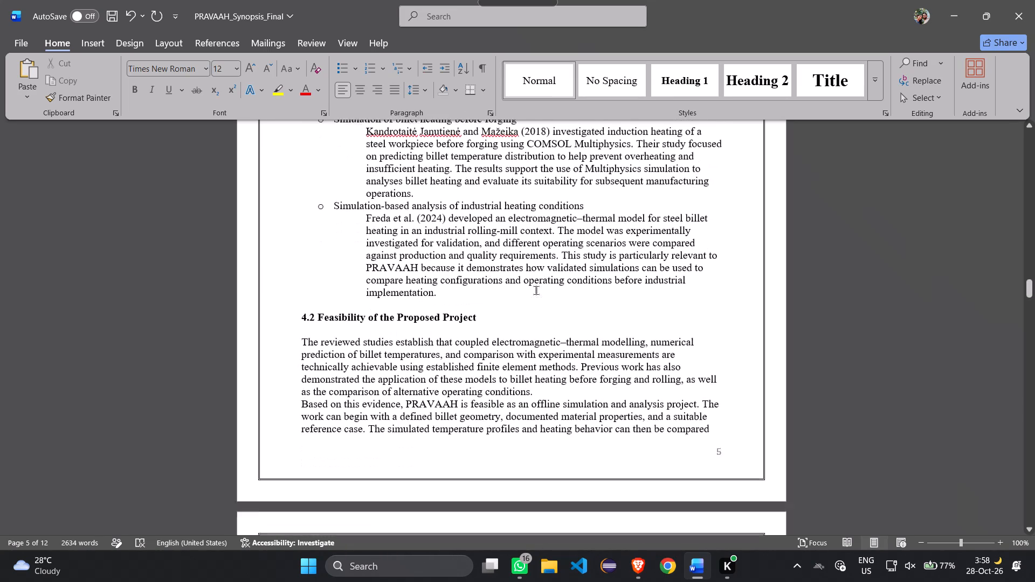
scroll(536, 290, "down", 2)
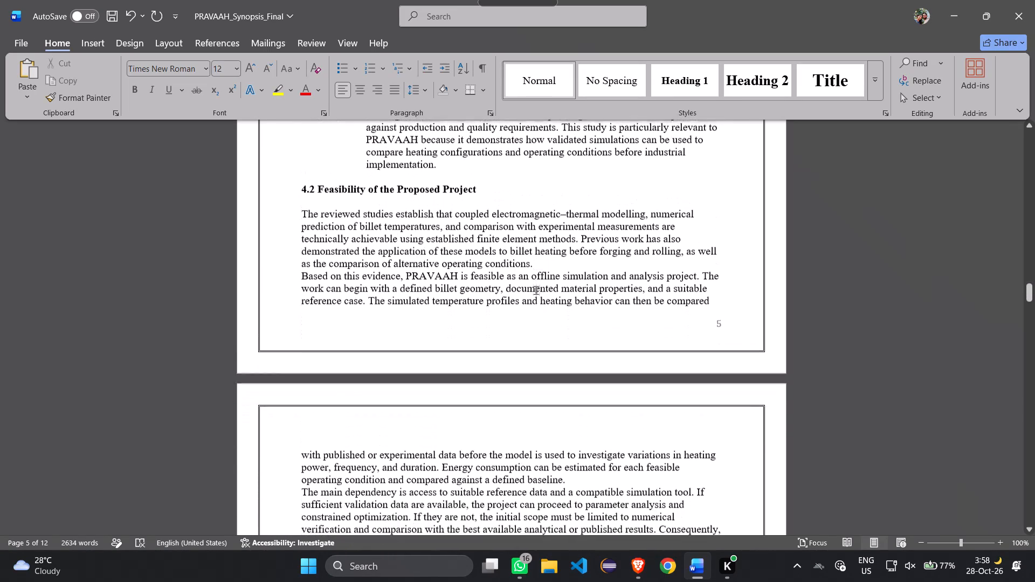
scroll(536, 290, "down", 3)
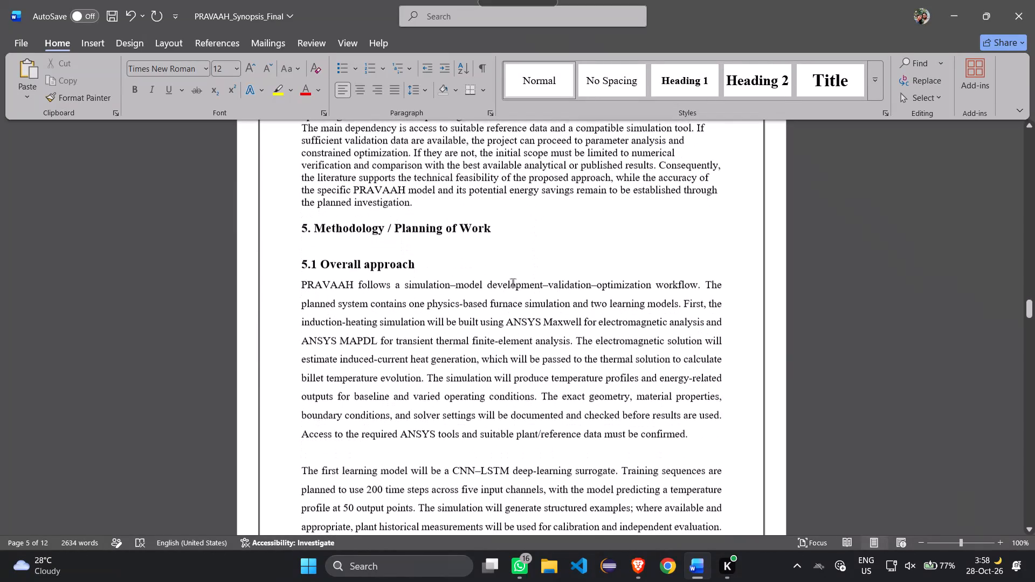
left_click_drag(498, 230, 447, 225)
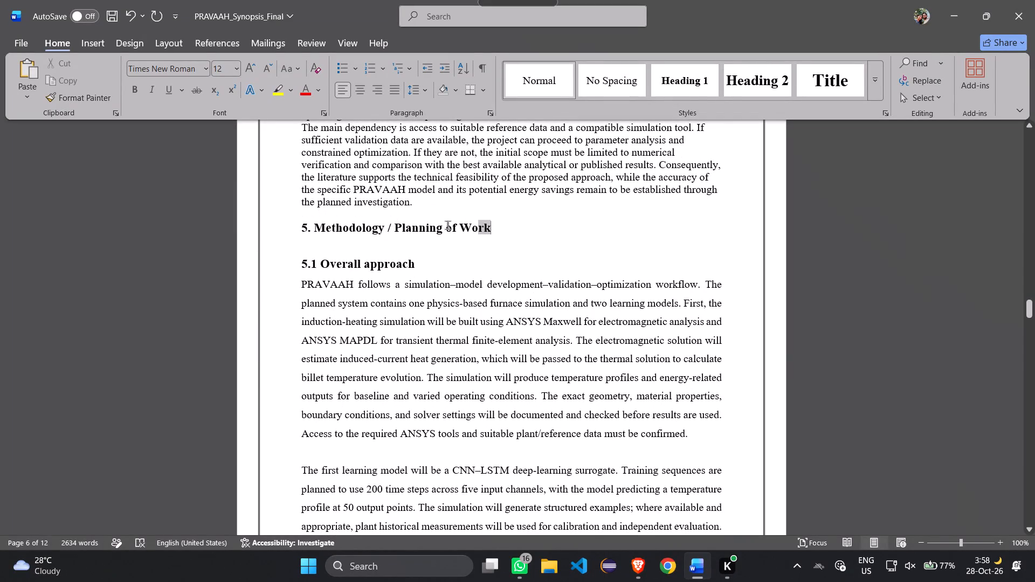
left_click_drag(447, 225, 395, 225)
left_click(399, 248)
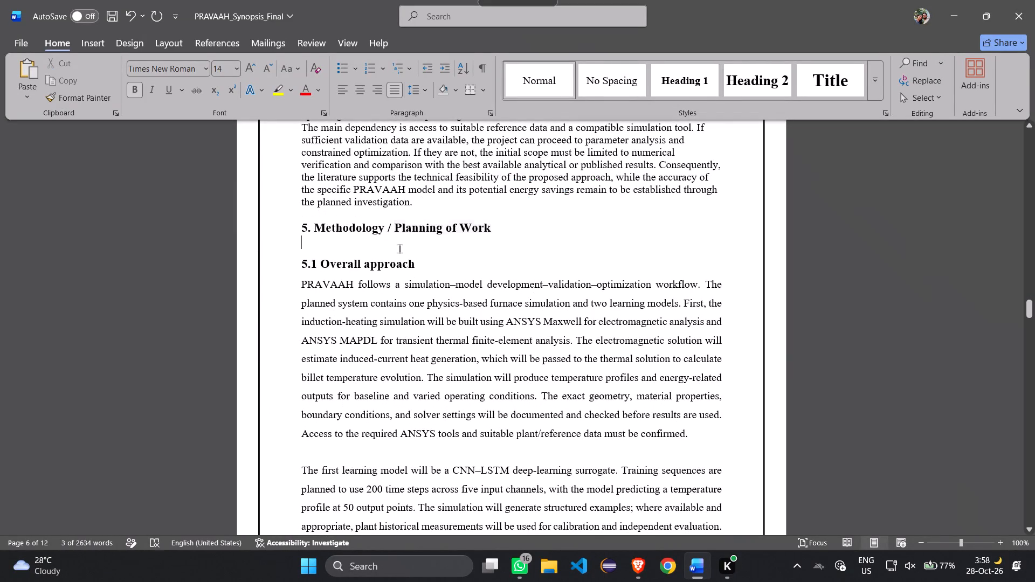
left_click(389, 228)
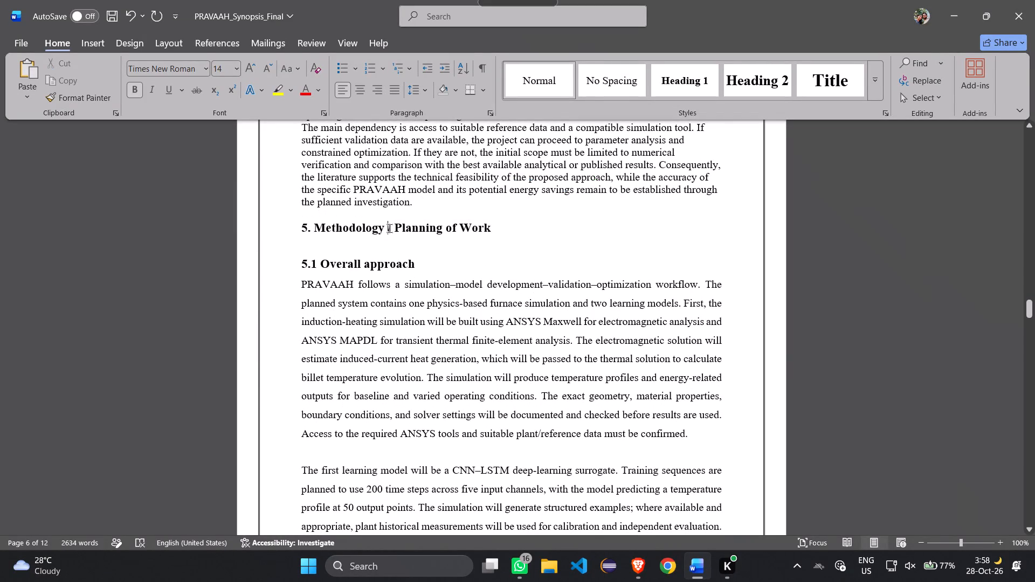
left_click_drag(393, 228, 326, 228)
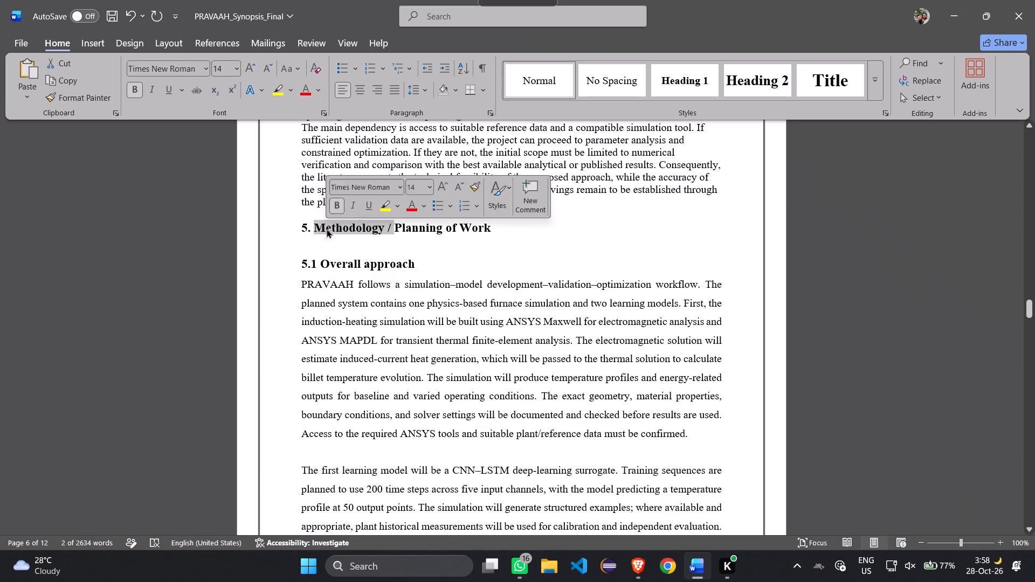
key("BackSpace")
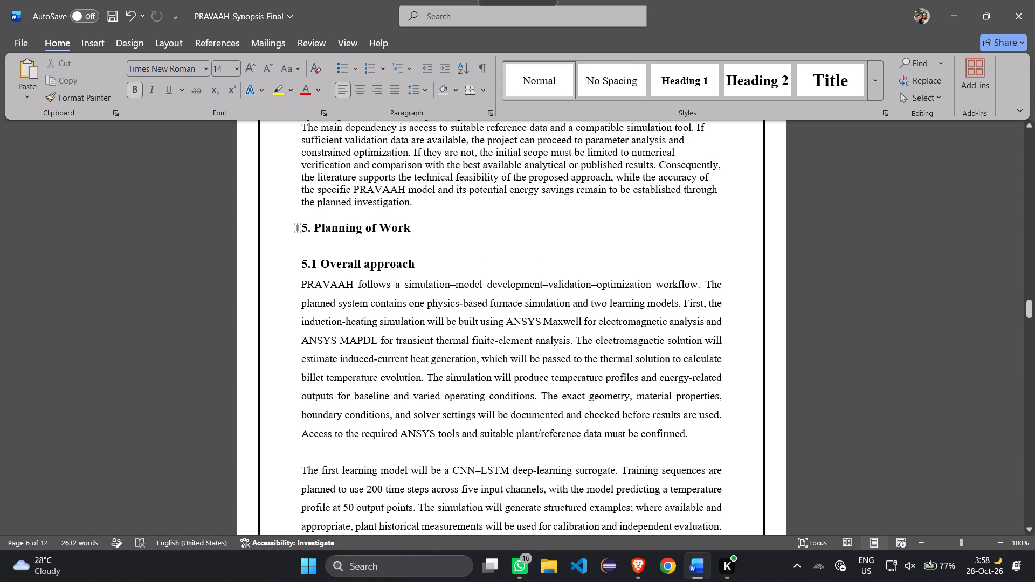
left_click(297, 227)
Indent all body paragraphs of section 4.2 one level under the heading Feasibility of the Proposed Project.
scroll(297, 227, "up", 2)
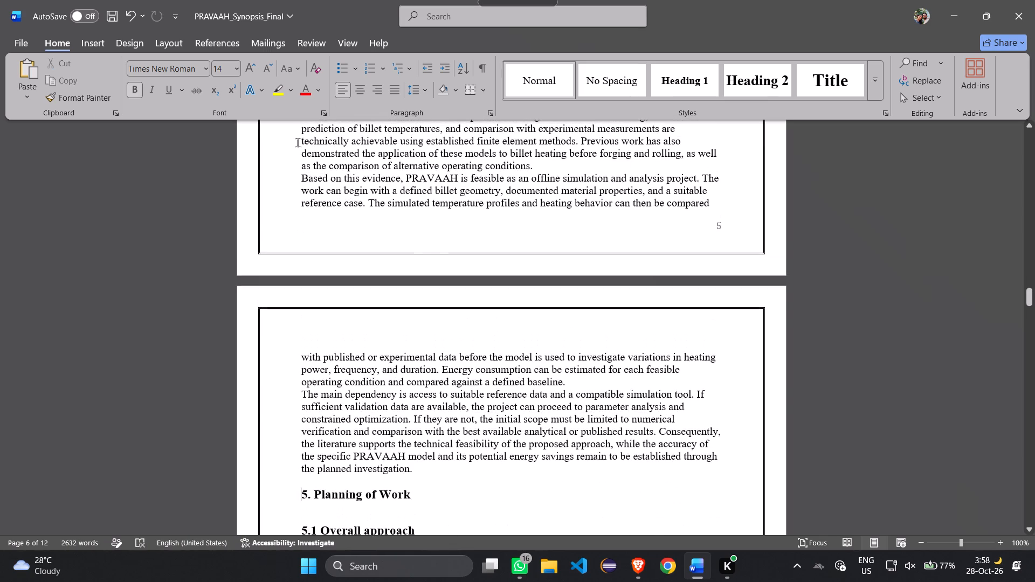
scroll(298, 142, "up", 1)
left_click(298, 231)
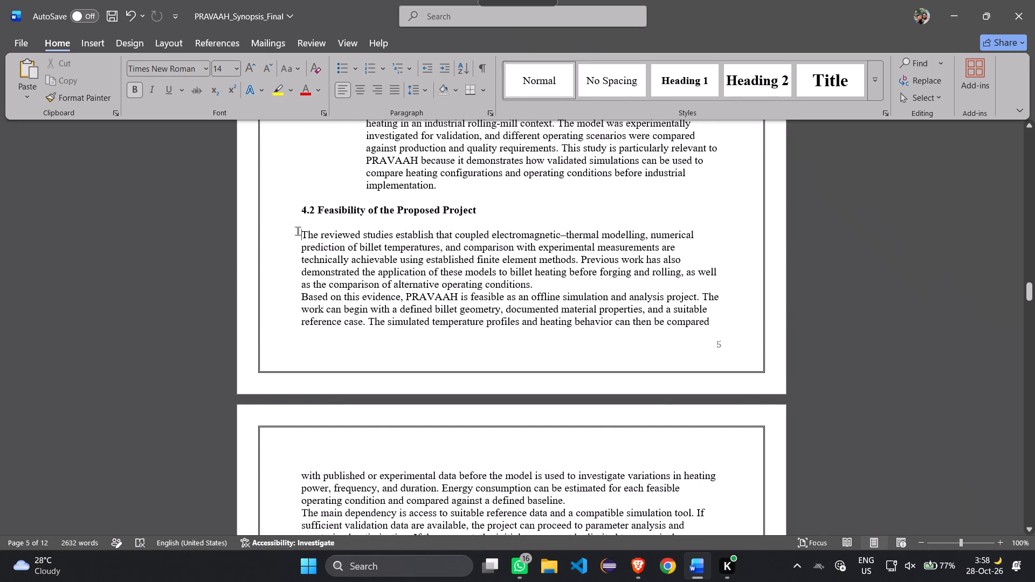
key("Tab")
left_click_drag(299, 248, 562, 514)
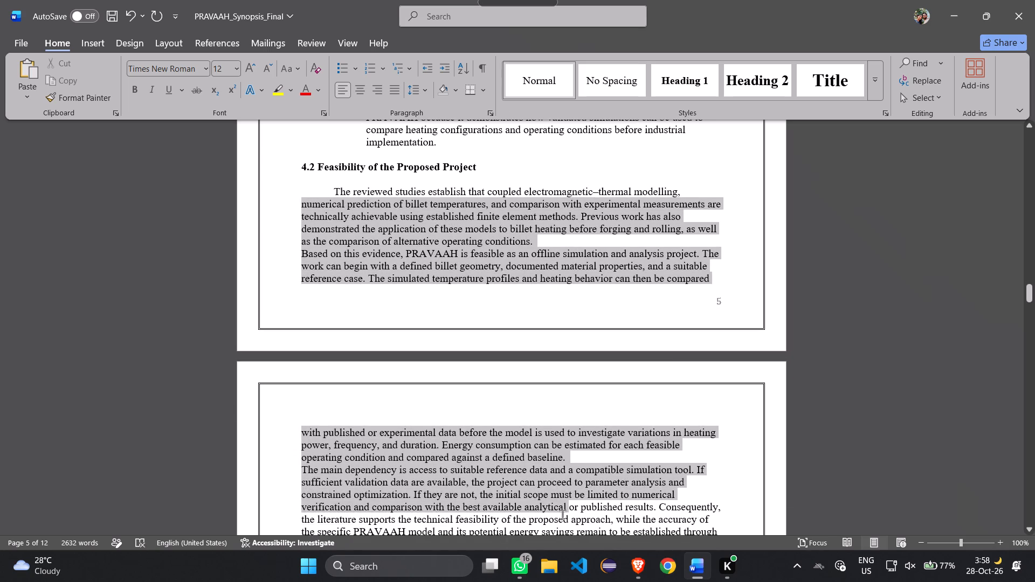
left_click_drag(562, 514, 475, 427)
key("Tab")
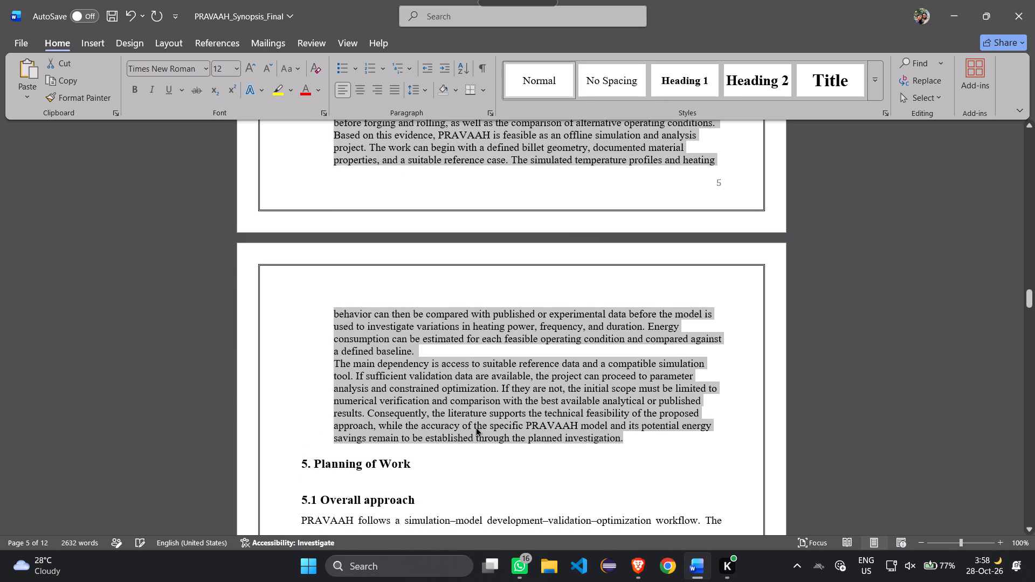
left_click(493, 274)
Remove the extra first-line indent from the section 4.2 paragraph beginning The reviewed studies establish.
scroll(493, 274, "up", 2)
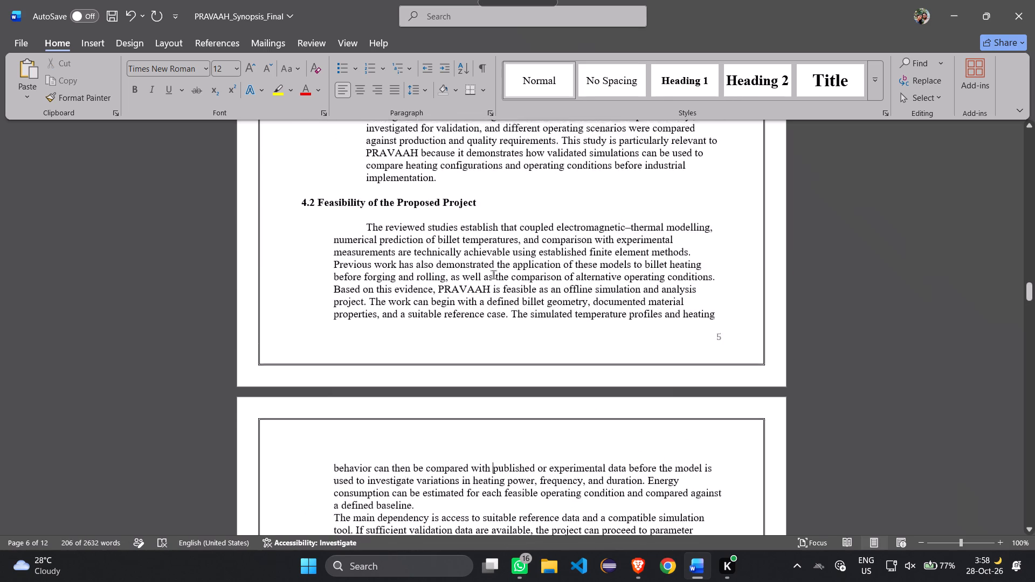
scroll(493, 274, "up", 2)
scroll(493, 274, "down", 2)
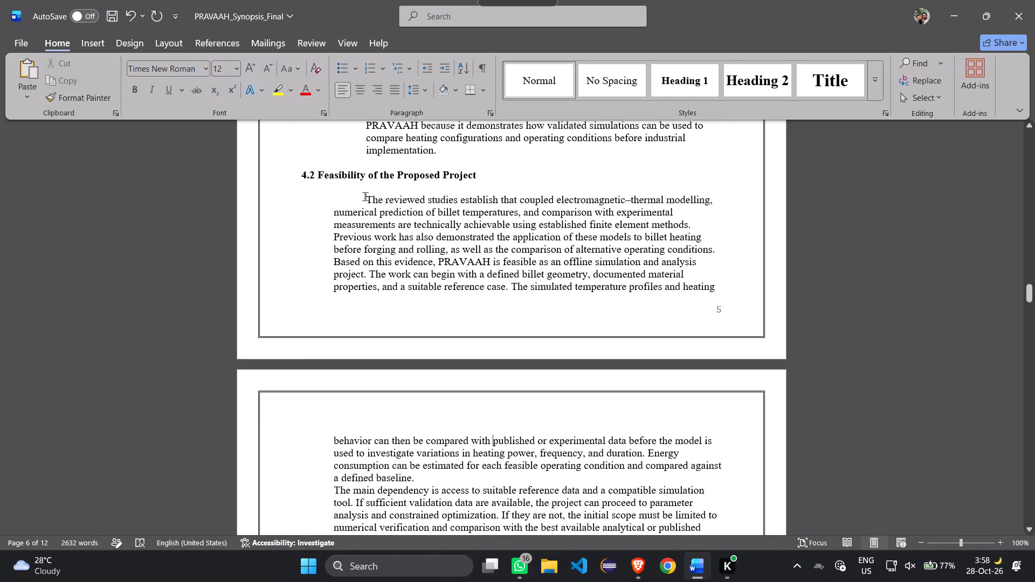
left_click(365, 196)
key("BackSpace")
Copy the formatting of the 3.4 Model Verification and Validation heading onto the 4.1 Evidence from Previous Research heading.
scroll(407, 264, "up", 1)
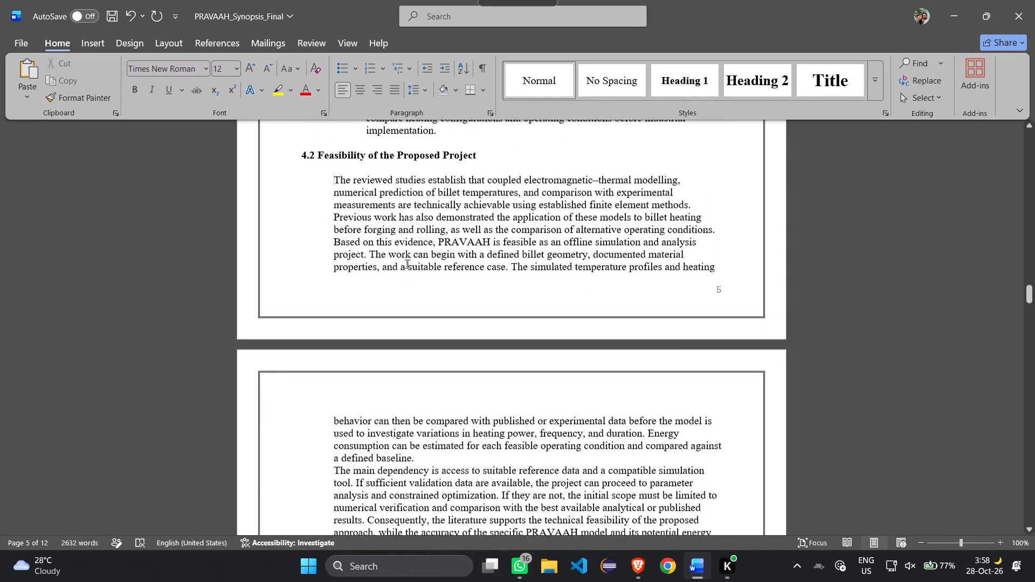
scroll(407, 264, "up", 2)
scroll(407, 264, "down", 2)
scroll(407, 264, "up", 2)
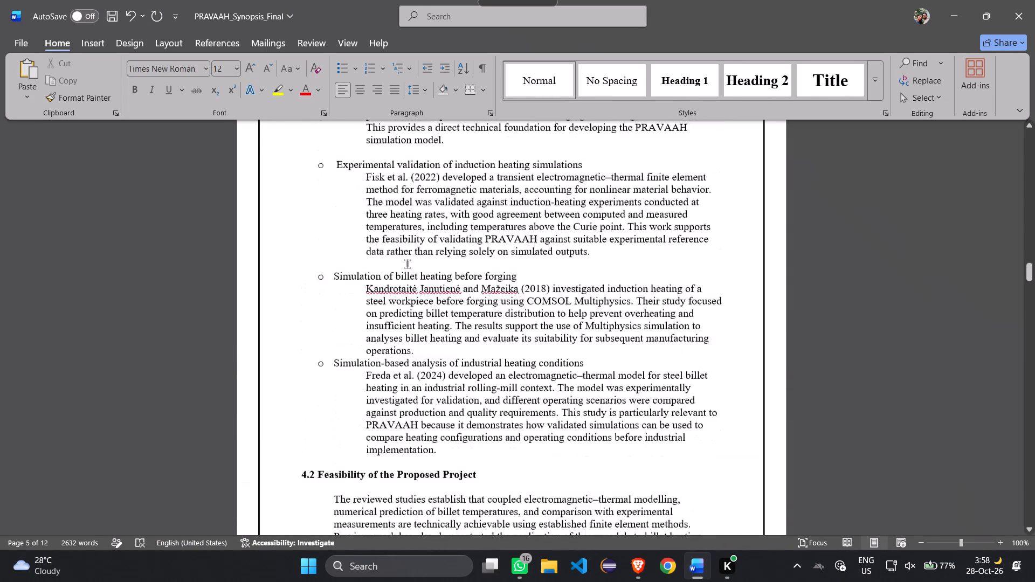
scroll(407, 264, "up", 4)
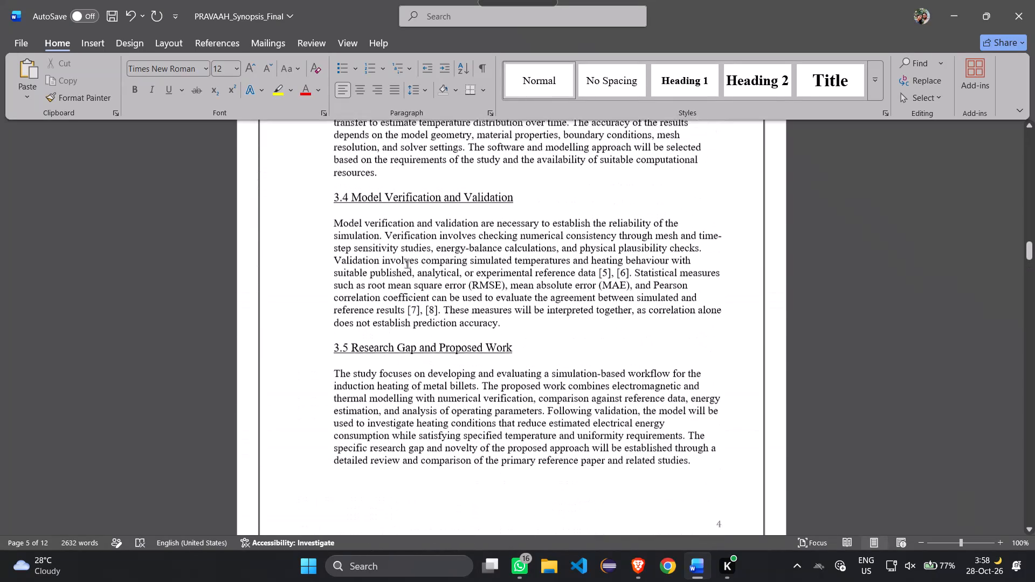
scroll(407, 264, "up", 2)
left_click_drag(385, 352, 487, 349)
left_click(96, 100)
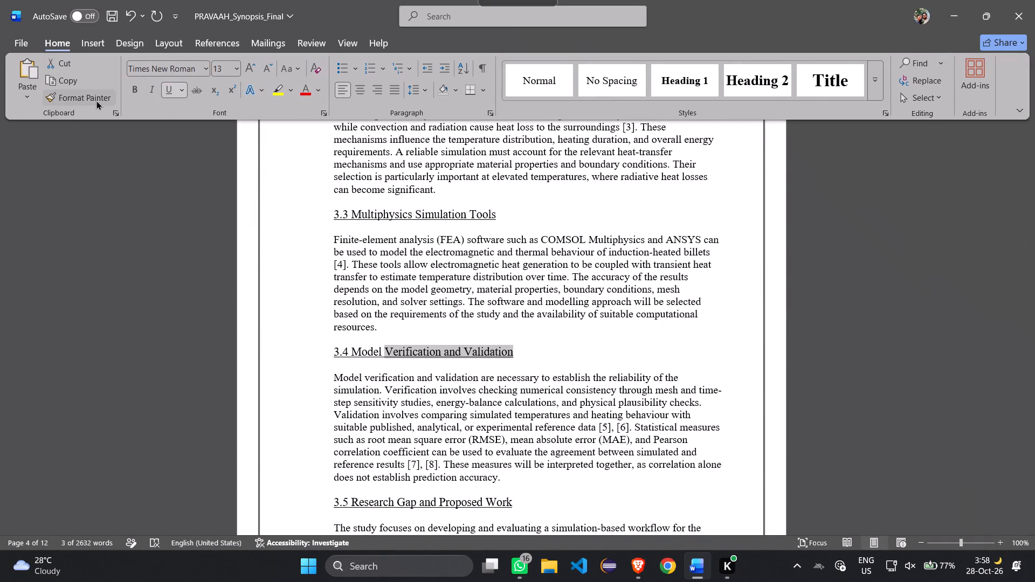
scroll(347, 291, "down", 4)
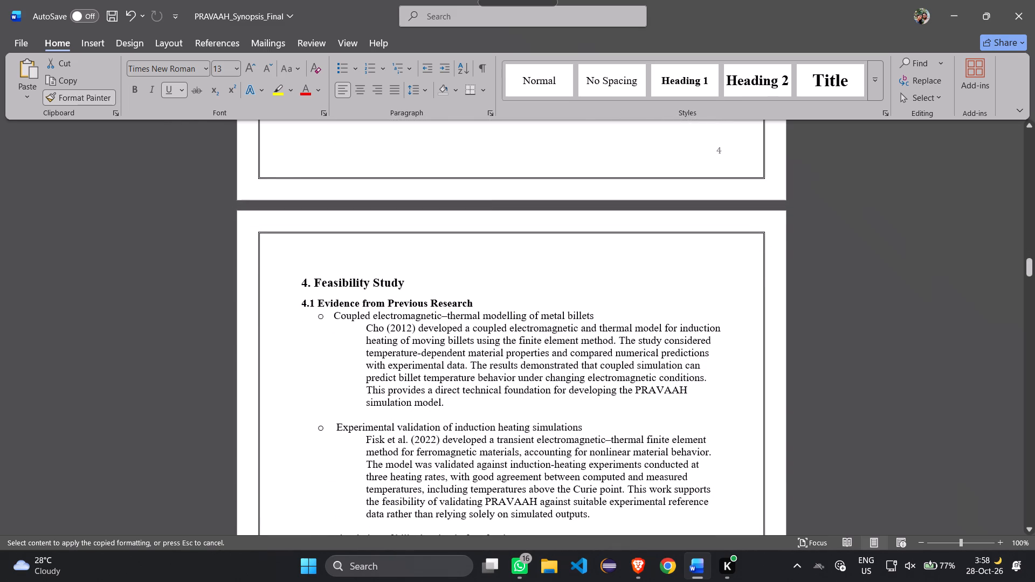
left_click_drag(300, 303, 463, 304)
Copy the 4.1 heading's underlined 13 pt formatting onto the heading 4.2 Feasibility of the Proposed Project.
scroll(471, 389, "down", 1)
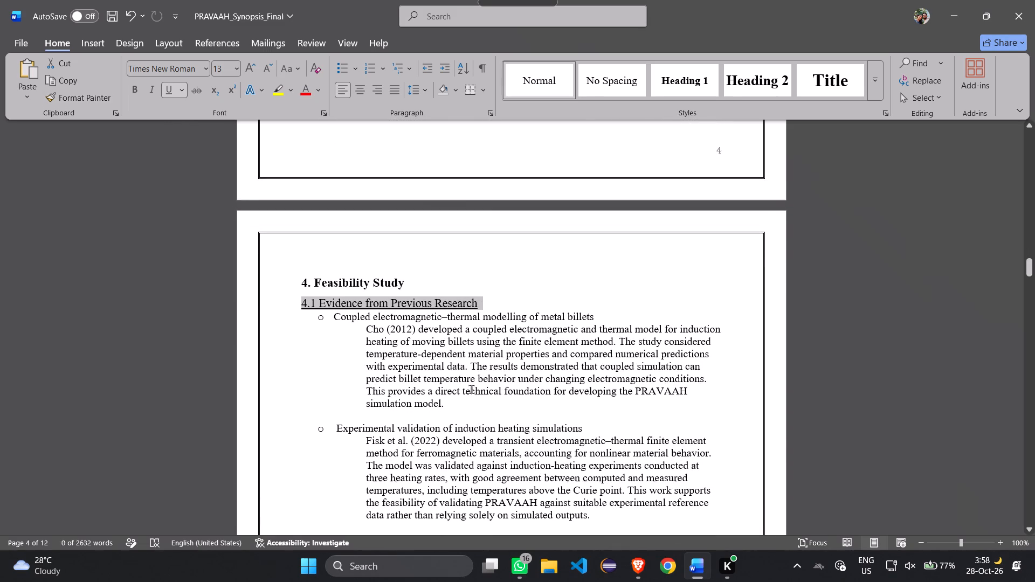
scroll(471, 389, "down", 3)
scroll(471, 389, "up", 2)
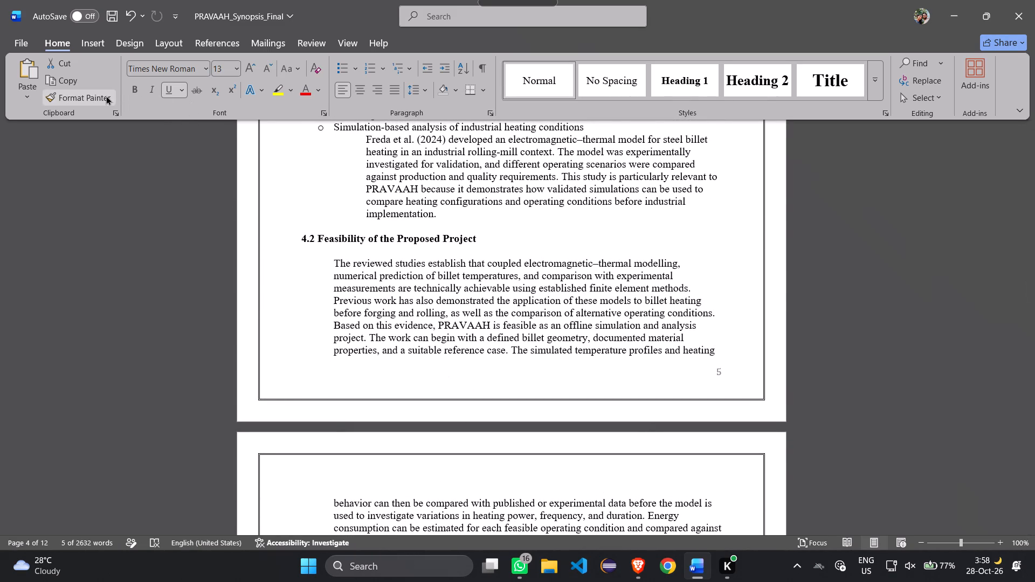
left_click(106, 95)
left_click_drag(299, 242, 411, 254)
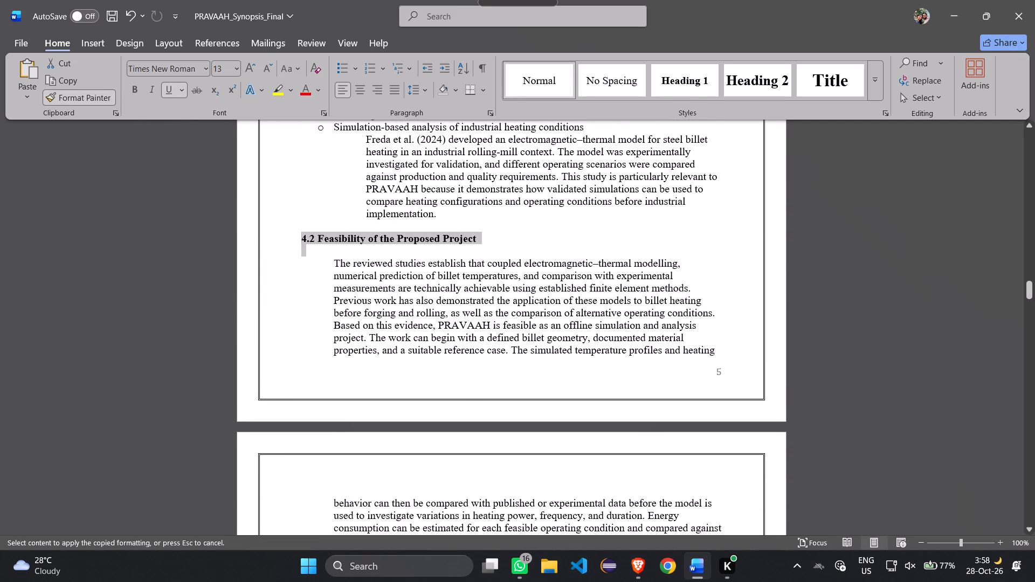
left_click_drag(411, 254, 499, 236)
Copy the 4.2 heading's formatting onto the heading 5.1 Overall approach.
scroll(360, 322, "down", 1)
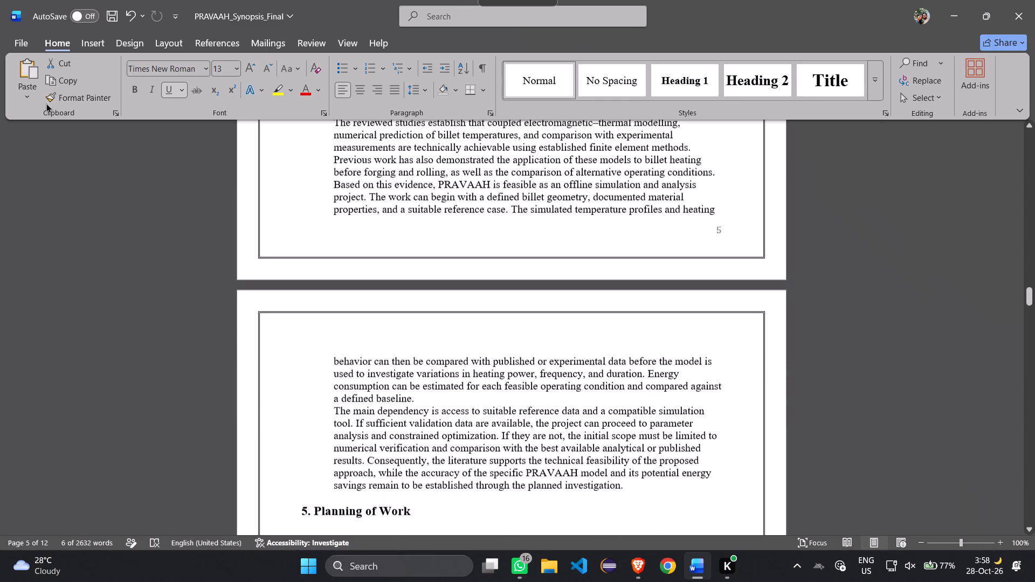
left_click(51, 101)
scroll(226, 204, "down", 1)
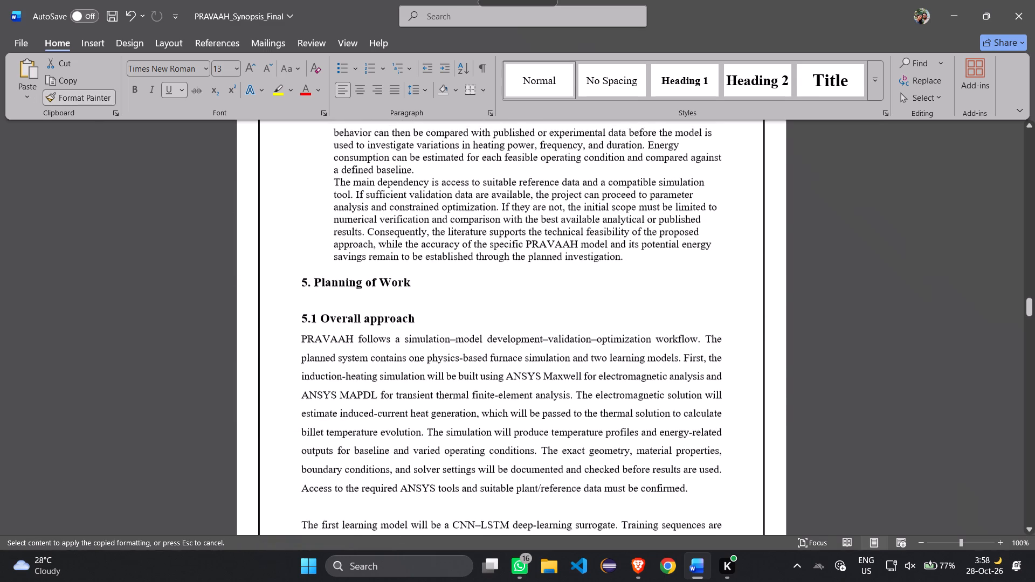
scroll(226, 204, "down", 1)
left_click_drag(301, 287, 426, 289)
Replace the blank line beneath 5. Planning of Work with a new one and indent the 5.1 Overall approach heading one level.
left_click(348, 271)
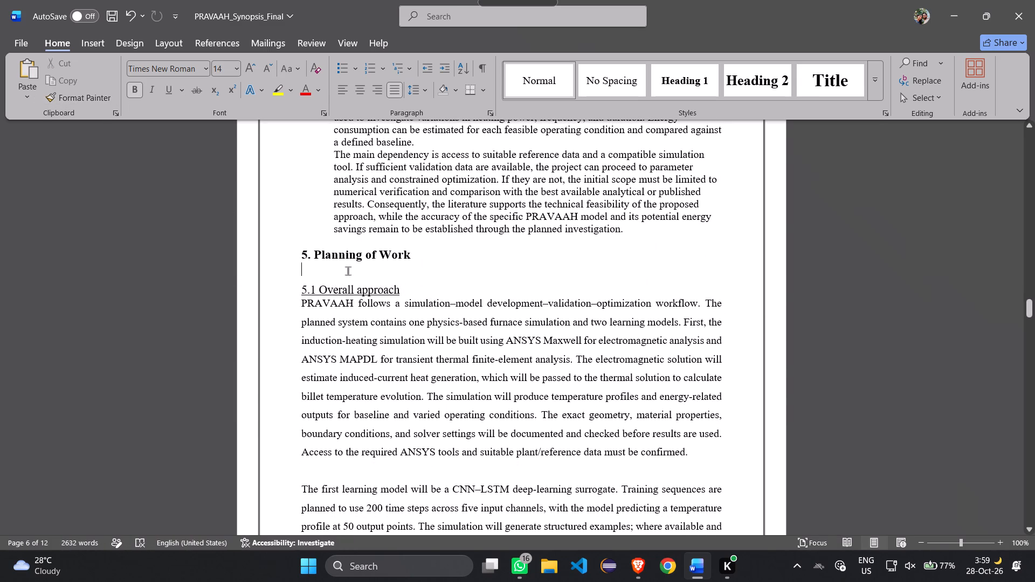
key("BackSpace")
left_click(301, 266)
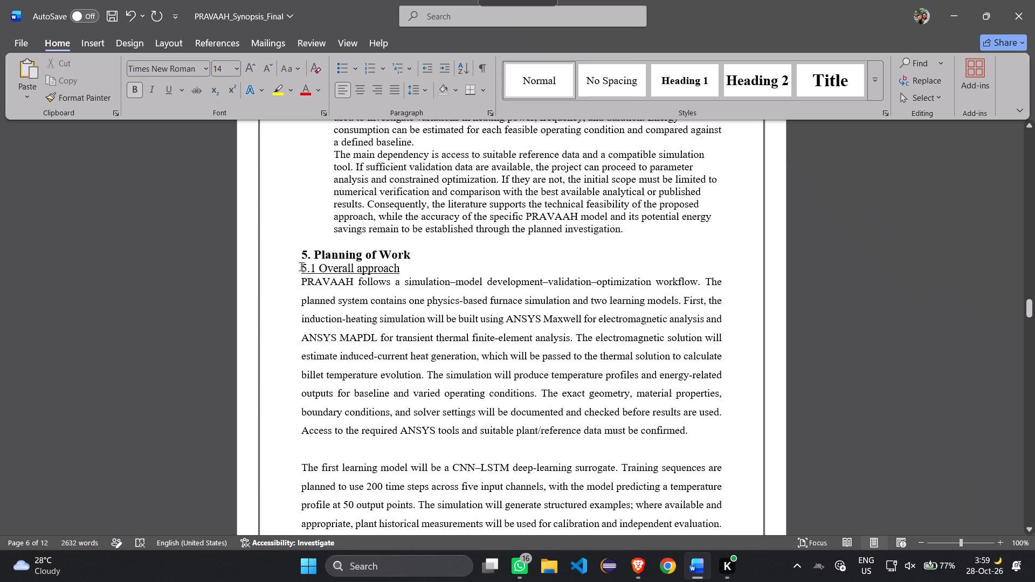
key("Return")
key("Tab")
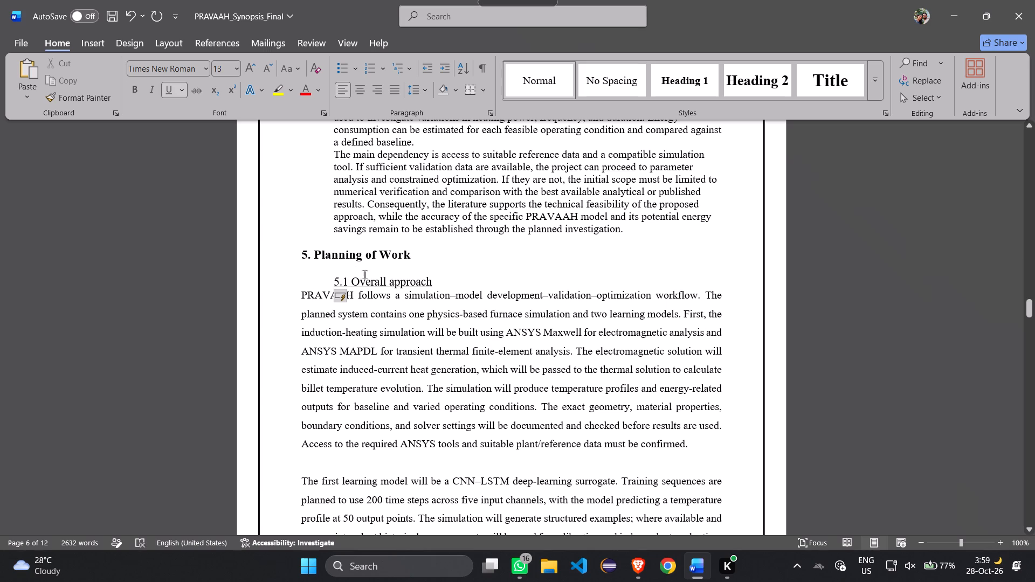
left_click(302, 293)
left_click_drag(302, 293, 468, 510)
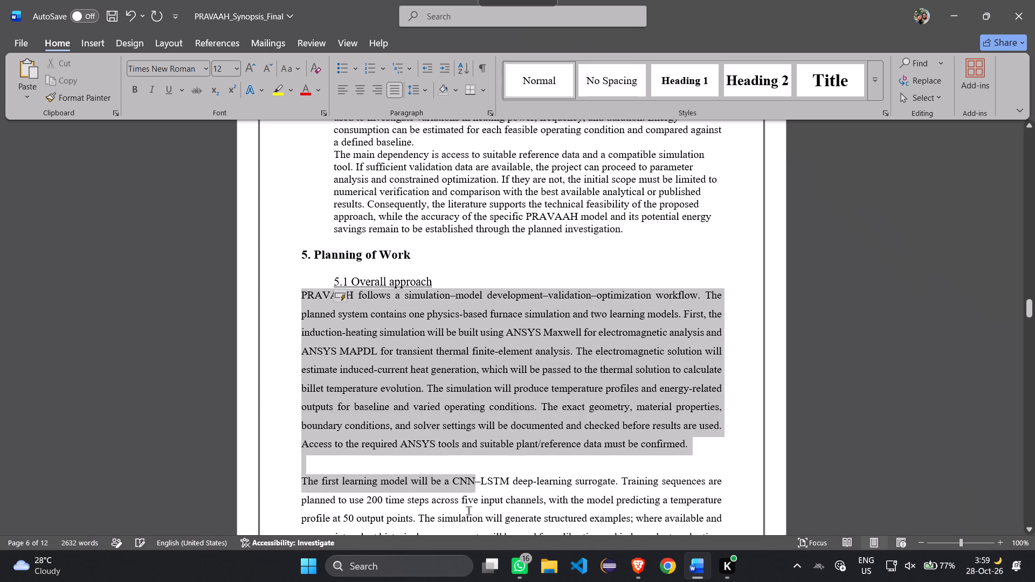
left_click_drag(468, 510, 486, 481)
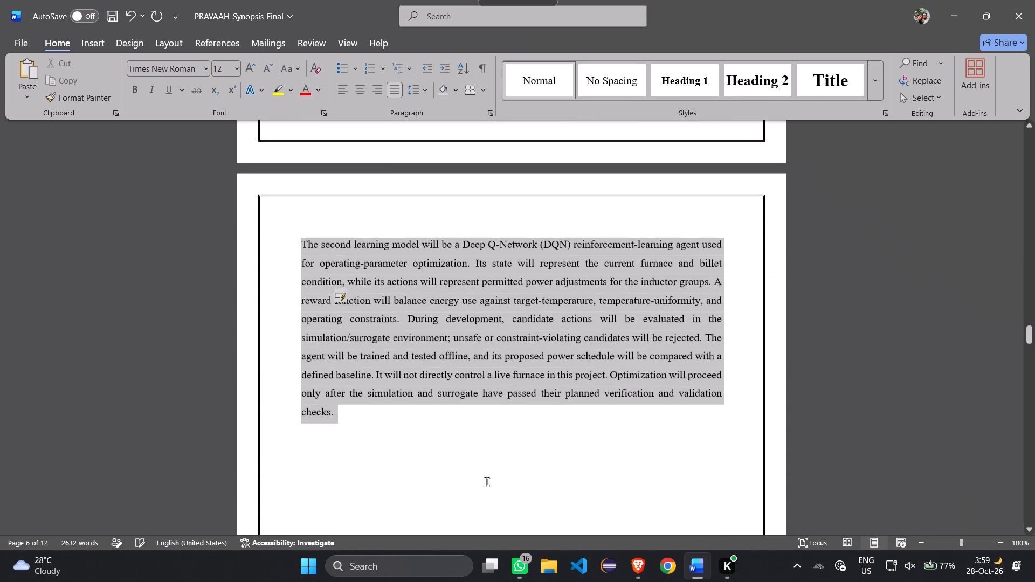
left_click_drag(486, 481, 477, 418)
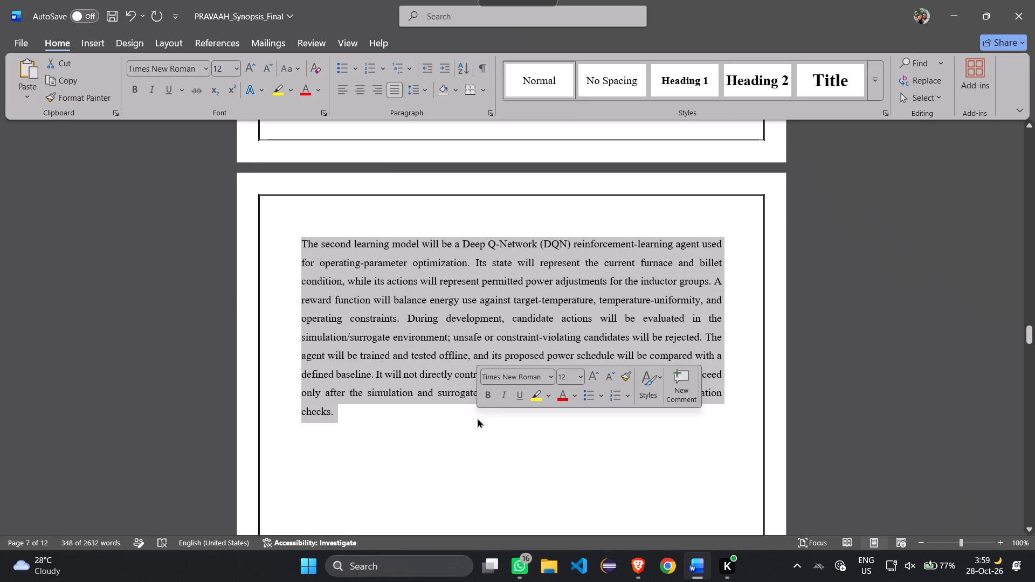
key("ctrl+x")
scroll(477, 418, "up", 4)
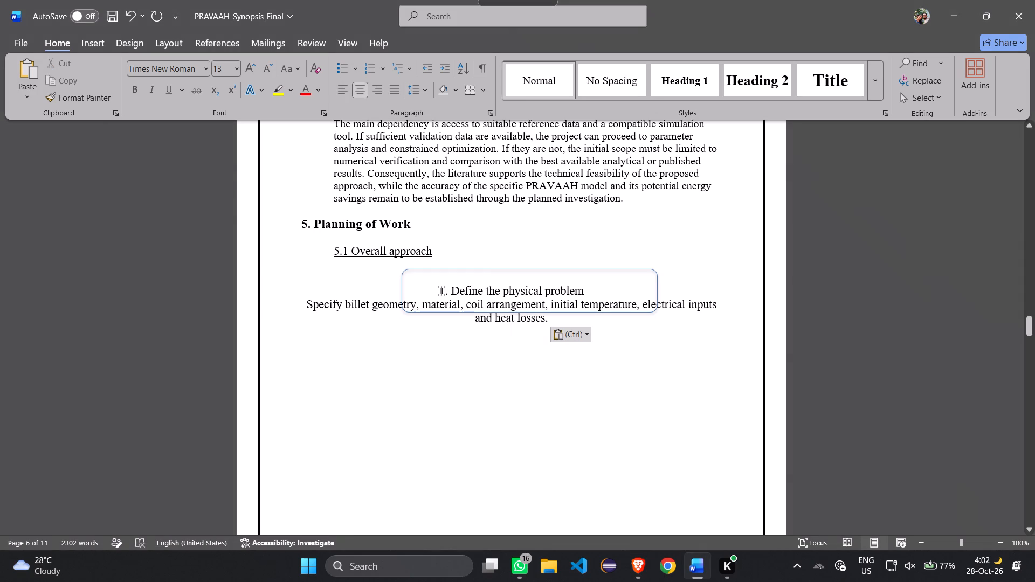
Set the font size of the pasted "1. Define the physical problem" text and its description to 12.
left_click_drag(440, 290, 564, 319)
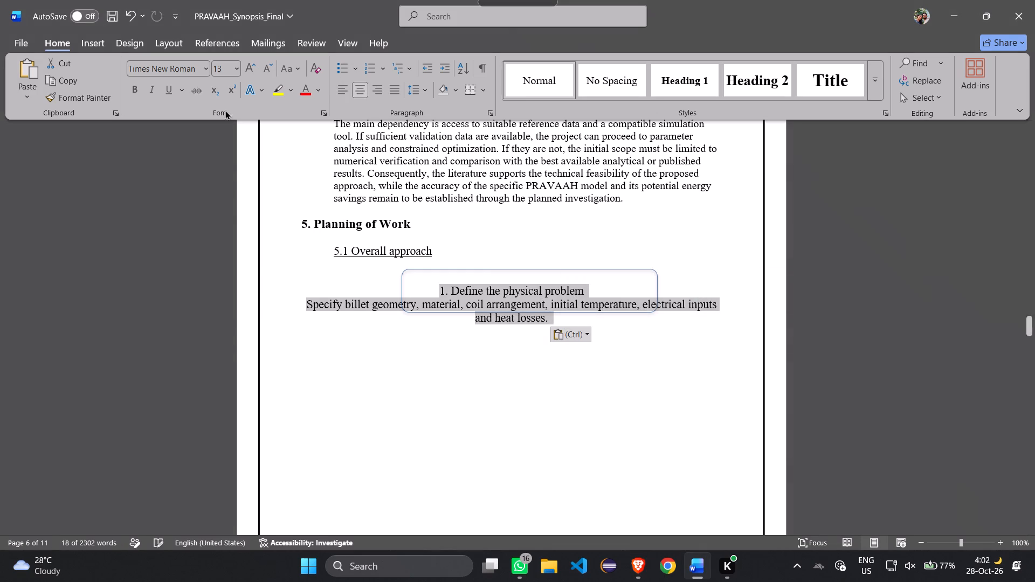
left_click(236, 69)
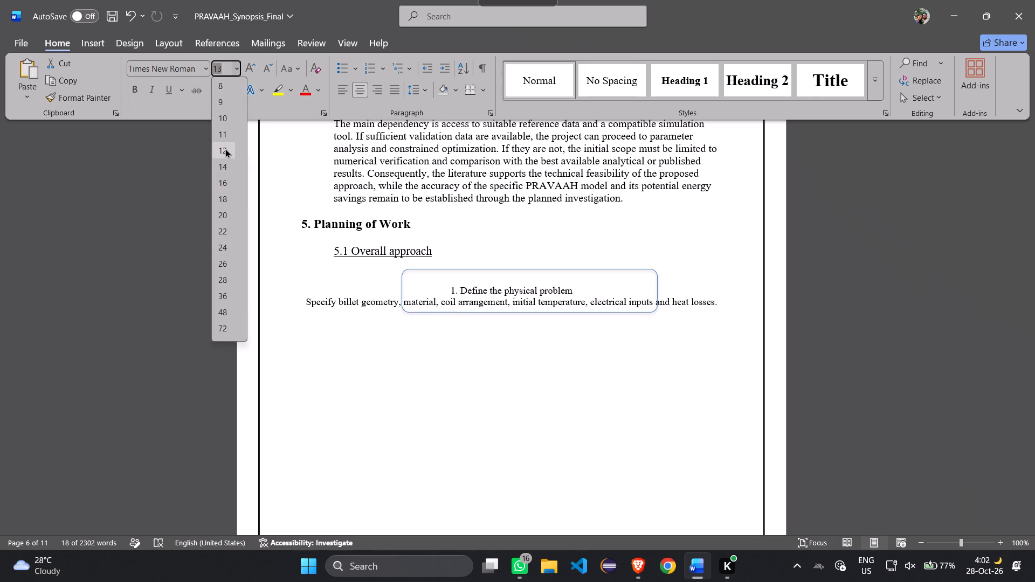
left_click(225, 148)
Cut "1. Define the physical problem" and its description out of the page body.
double_click(463, 290)
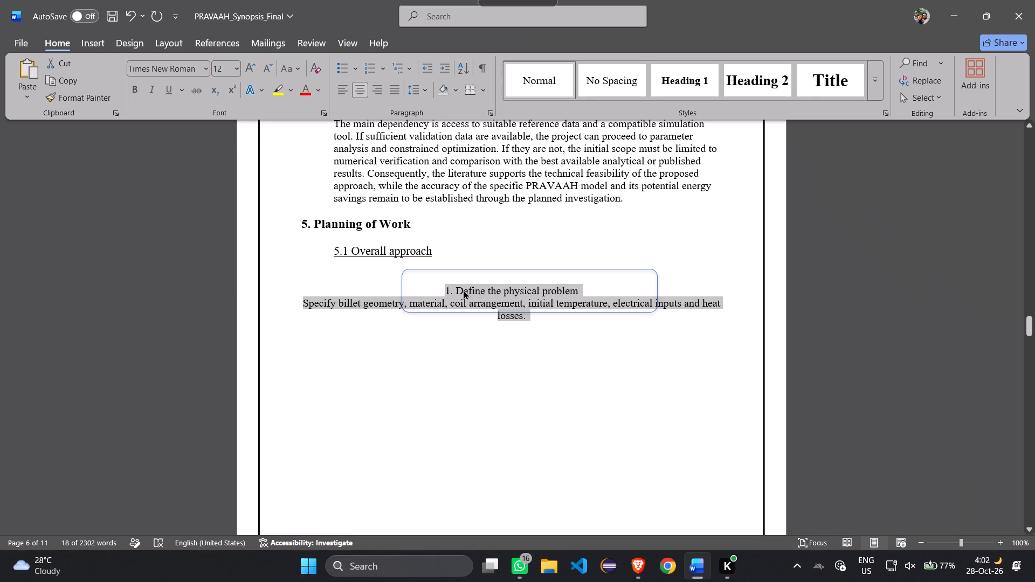
left_click(432, 288)
left_click_drag(432, 288, 530, 307)
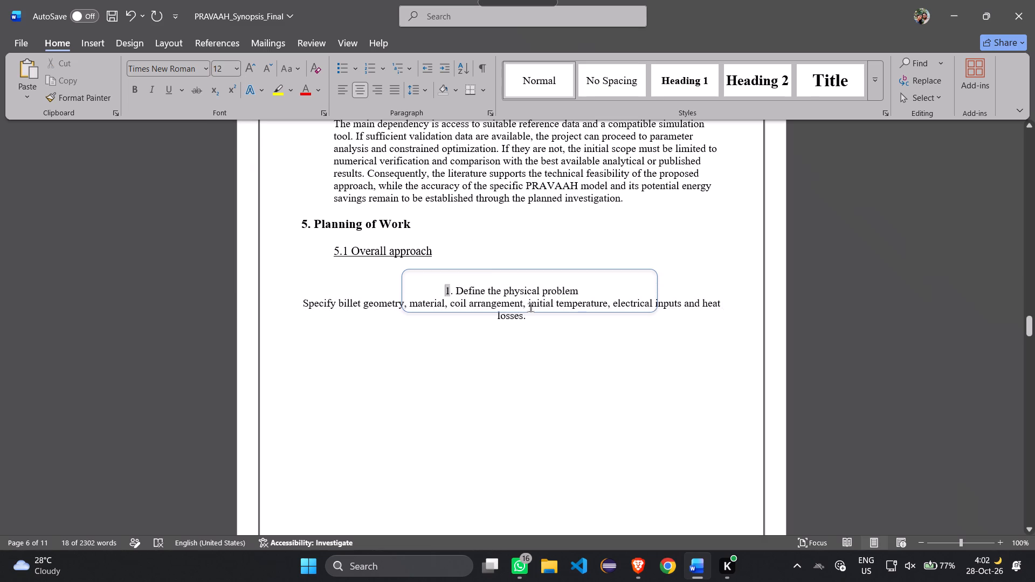
left_click_drag(530, 307, 572, 322)
key("ctrl+x")
Paste the cut "1. Define the physical problem" text and description inside the rounded rectangle below 5.1 Overall approach using Add Text.
scroll(530, 288, "up", 5)
left_click(491, 376)
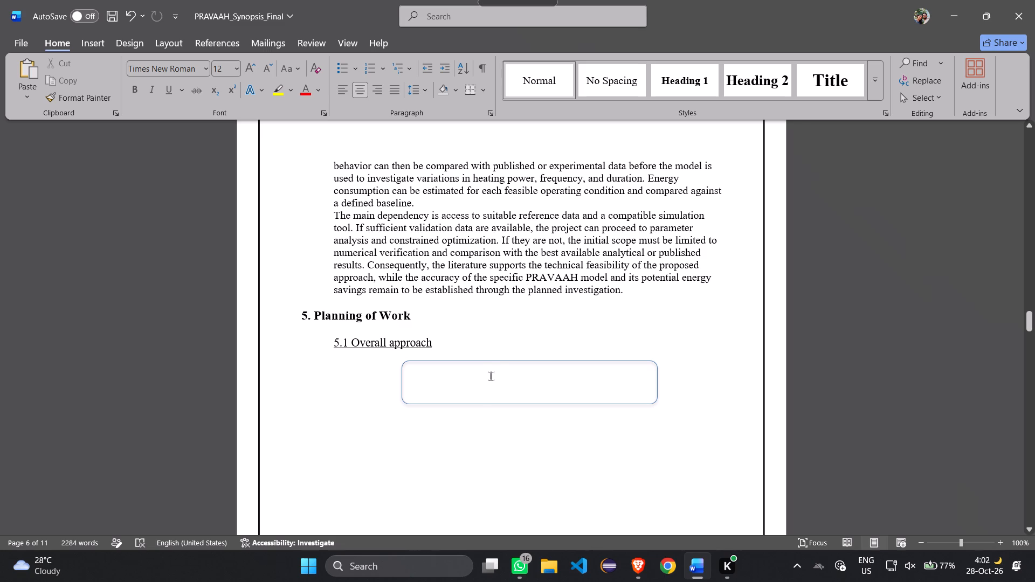
right_click(491, 376)
double_click(452, 362)
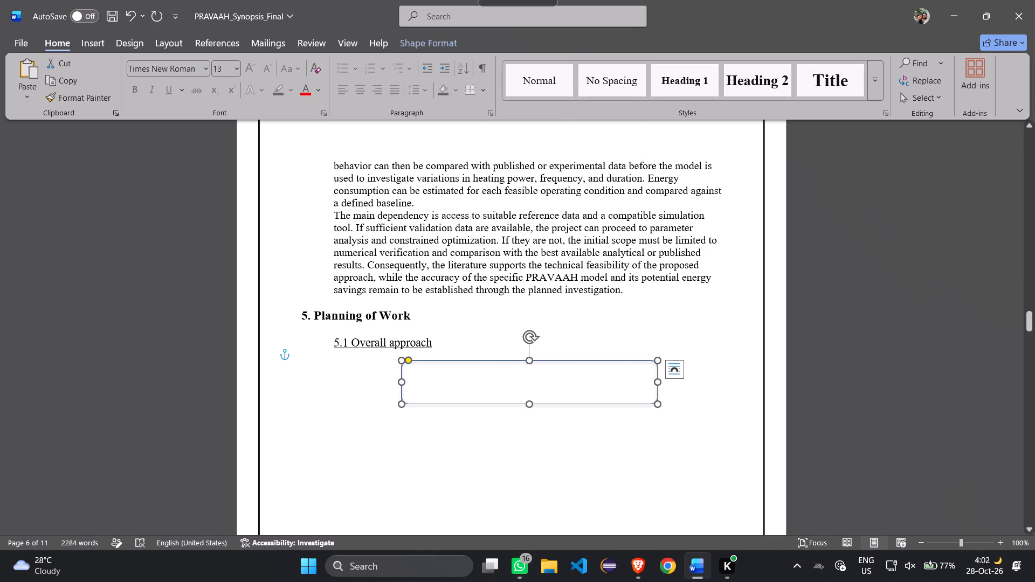
right_click(471, 363)
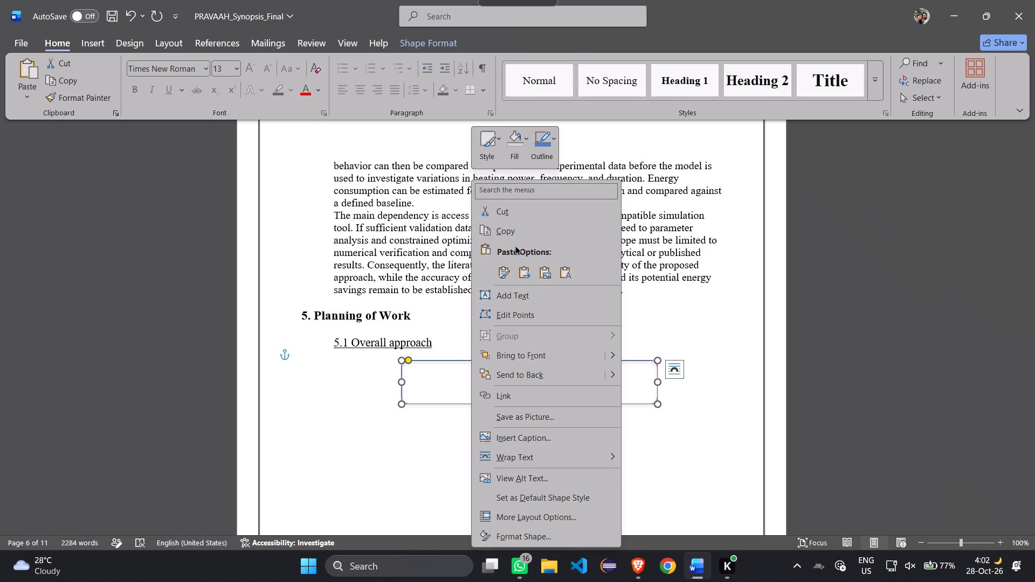
left_click(513, 292)
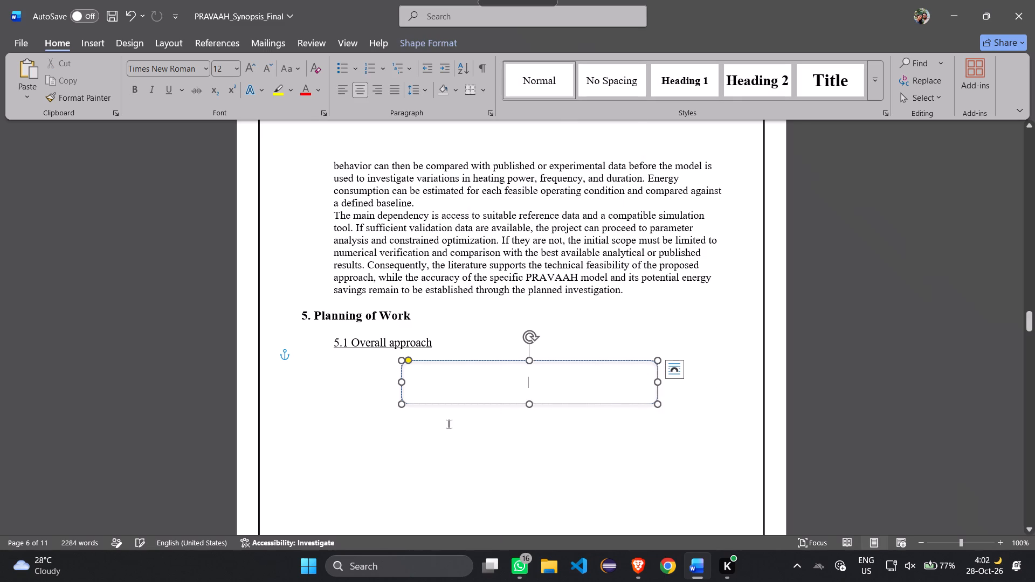
key("ctrl+v")
left_click(493, 380)
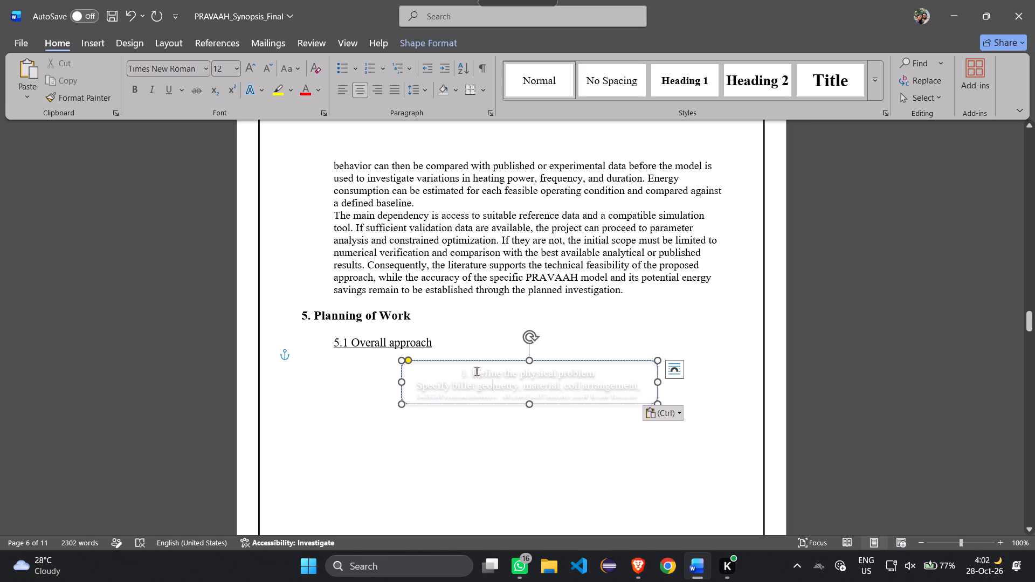
Widen the rounded rectangle on both sides to about 6.4" and make it about 0.77" tall to fit the pasted text.
left_click_drag(460, 368, 636, 398)
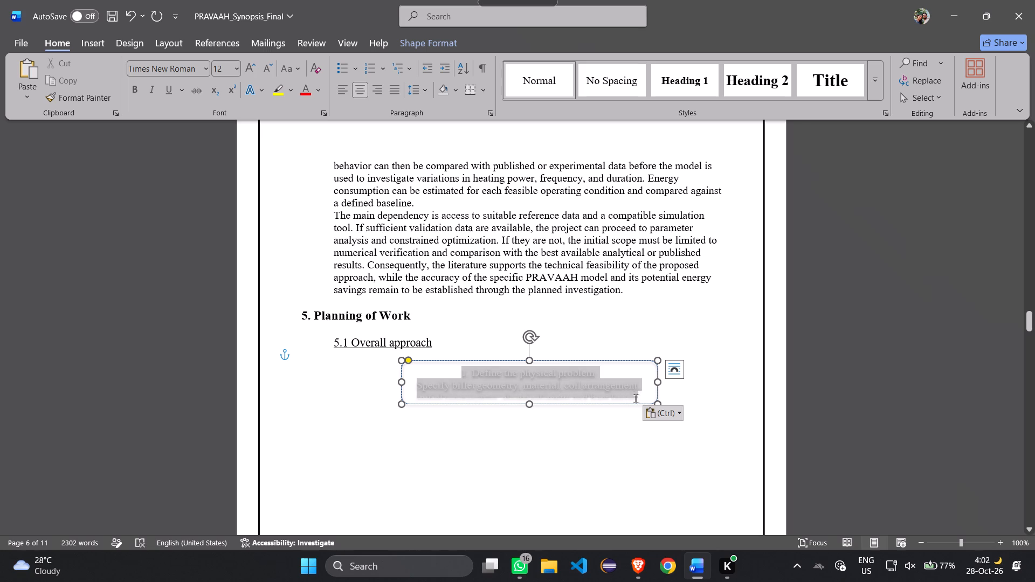
left_click_drag(636, 398, 634, 421)
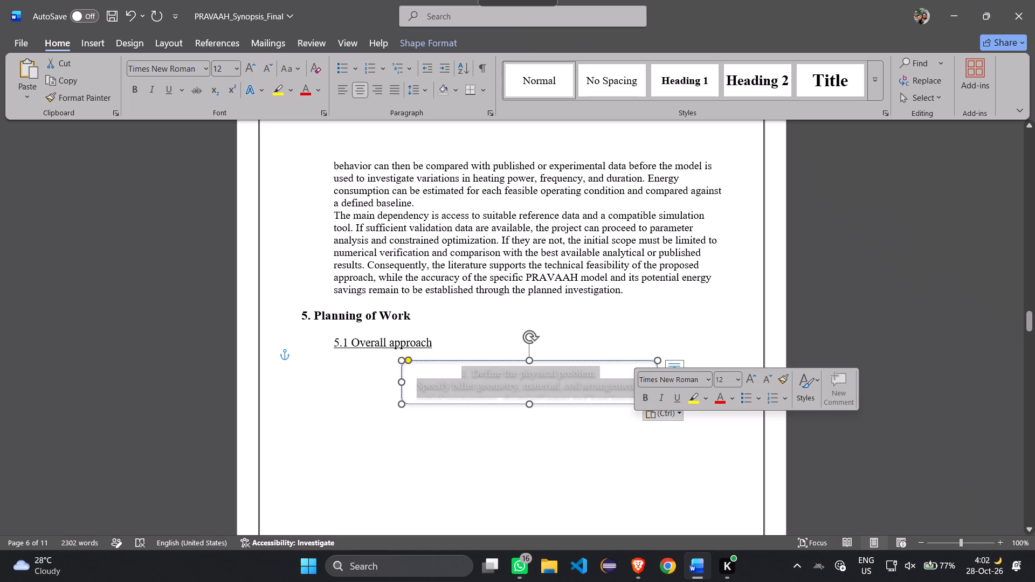
left_click_drag(402, 383, 323, 382)
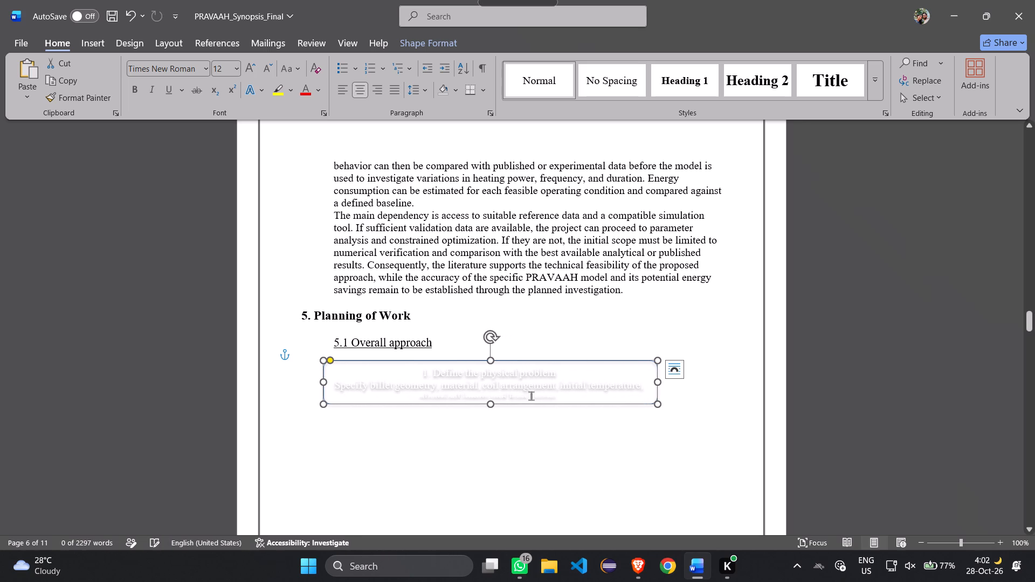
left_click_drag(655, 382, 738, 382)
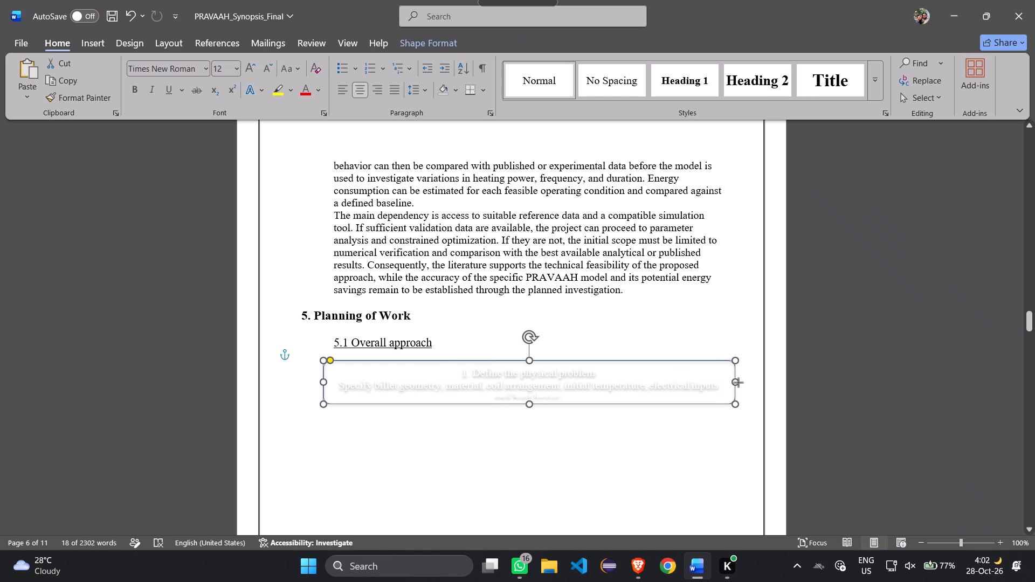
left_click_drag(738, 382, 737, 382)
left_click(530, 406)
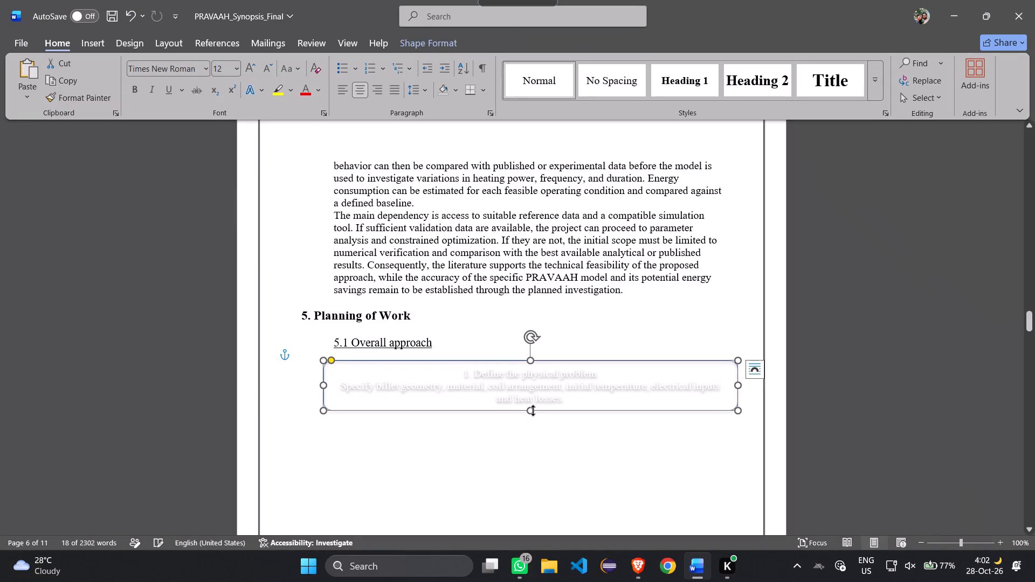
Apply the black fill WordArt style to the heading and description inside the rounded rectangle.
double_click(476, 373)
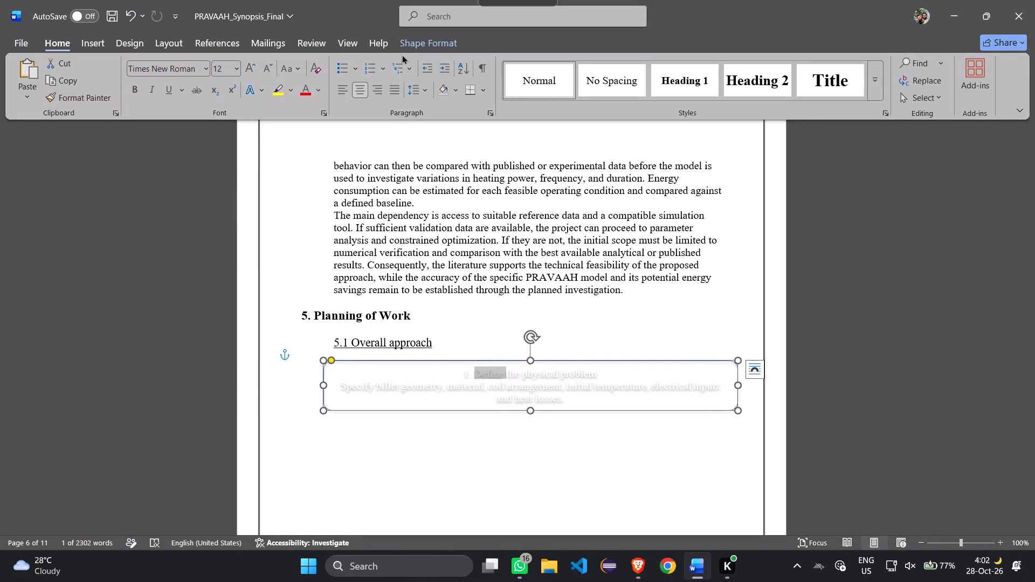
left_click(412, 50)
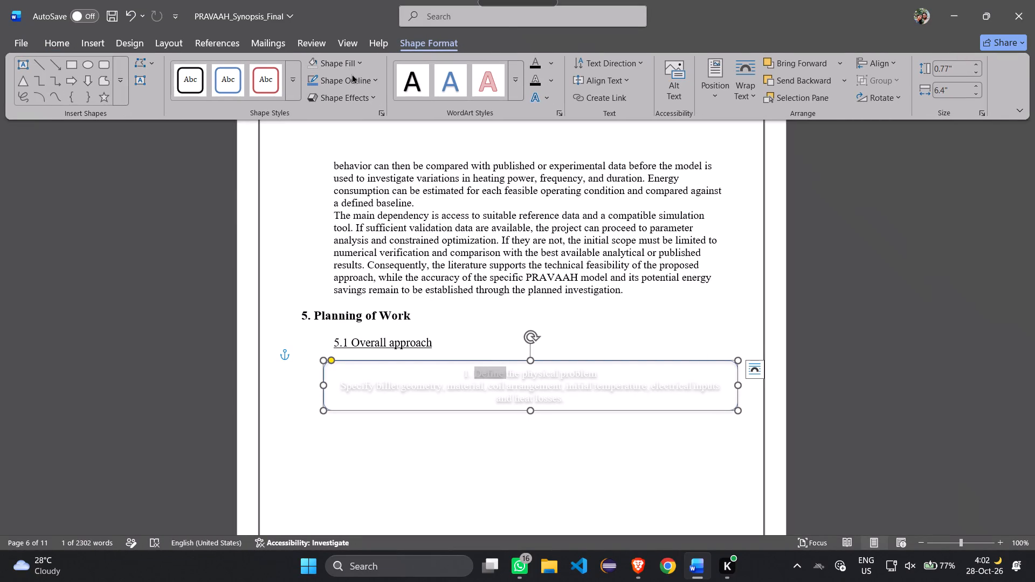
left_click(512, 89)
left_click(412, 80)
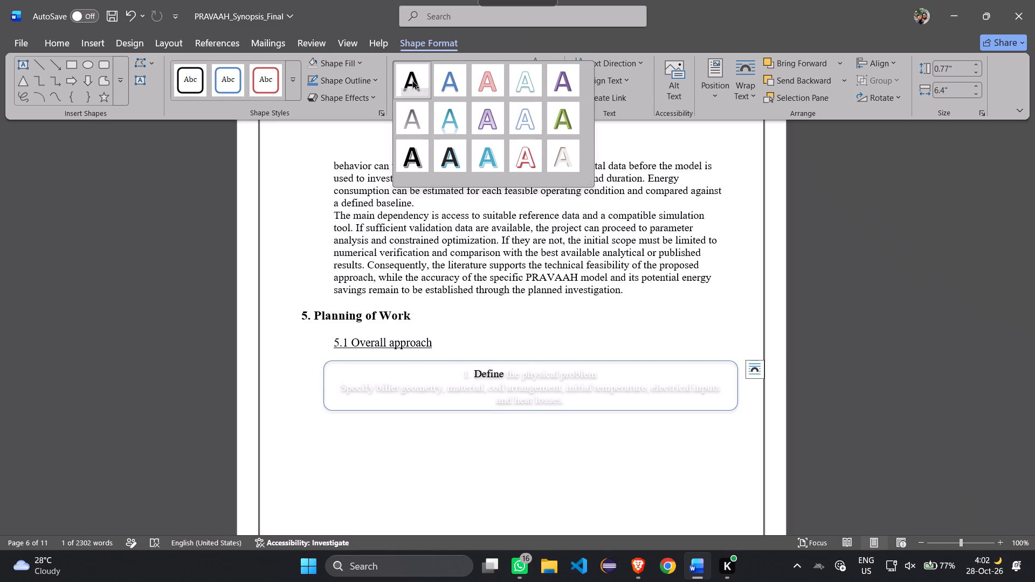
double_click(465, 371)
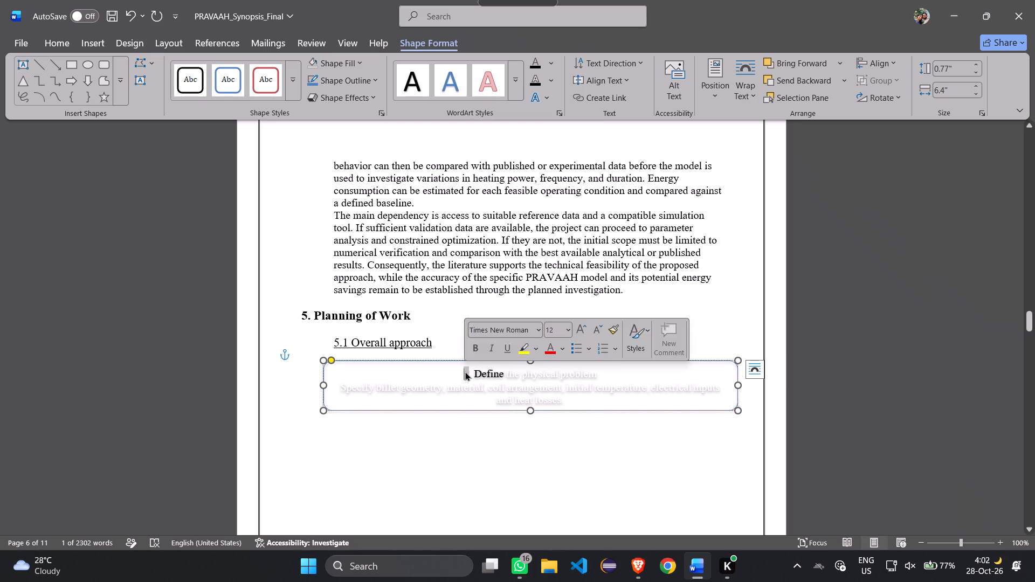
left_click(465, 371)
left_click(454, 375)
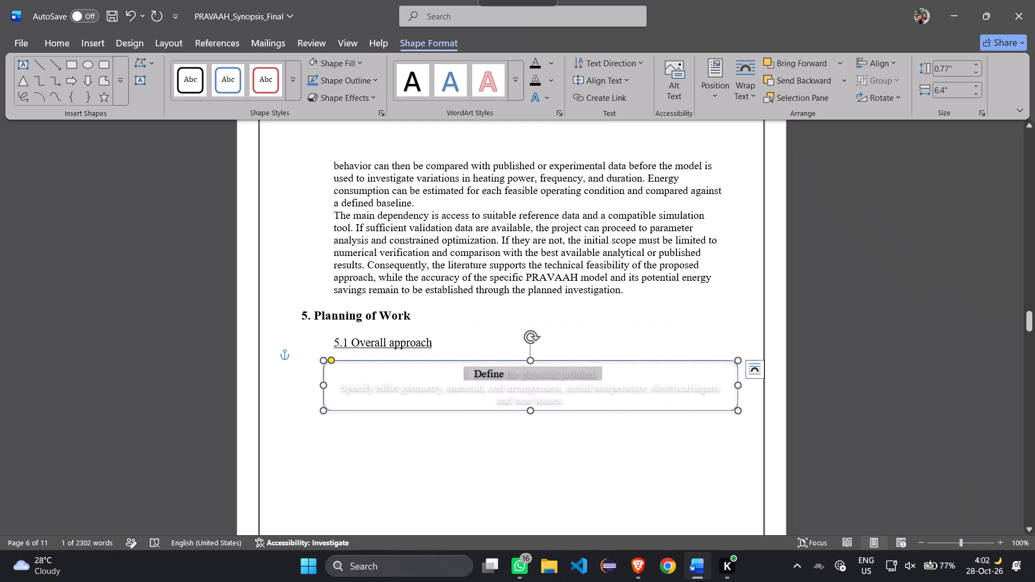
left_click(462, 372)
left_click_drag(462, 372, 569, 401)
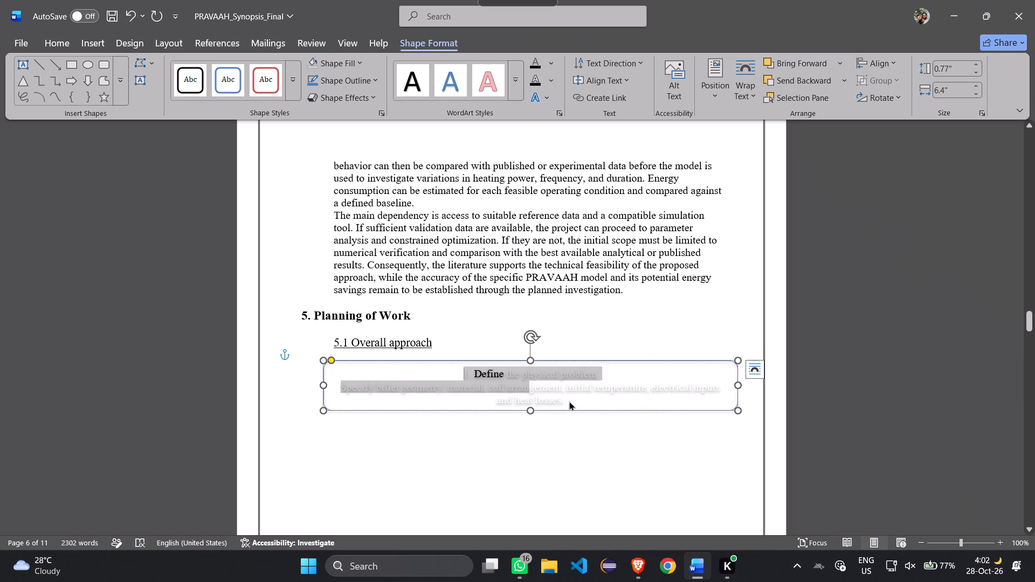
left_click_drag(569, 401, 571, 403)
left_click(410, 67)
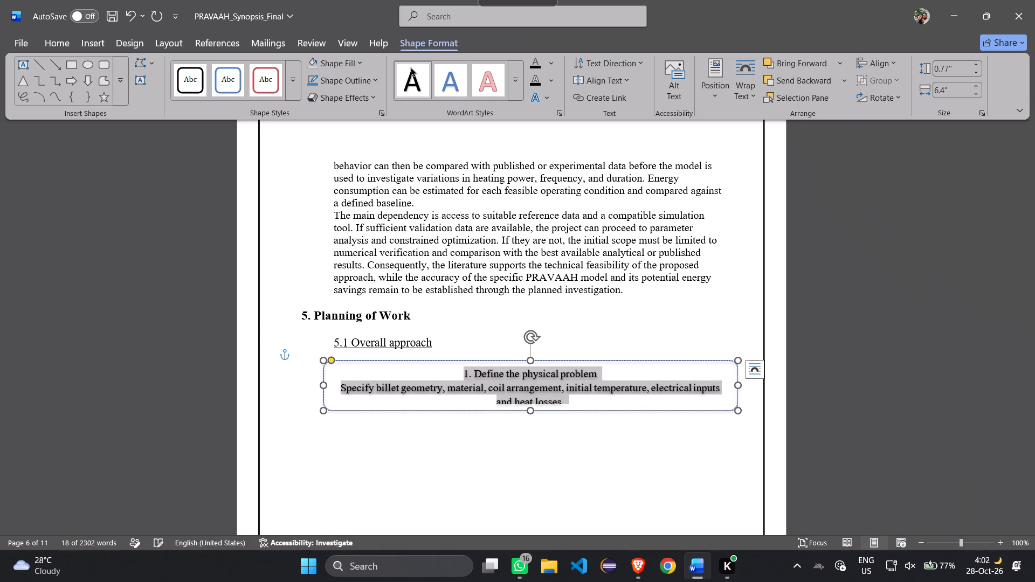
Remove the shadow and the text outline from the heading and description inside the box.
left_click(550, 66)
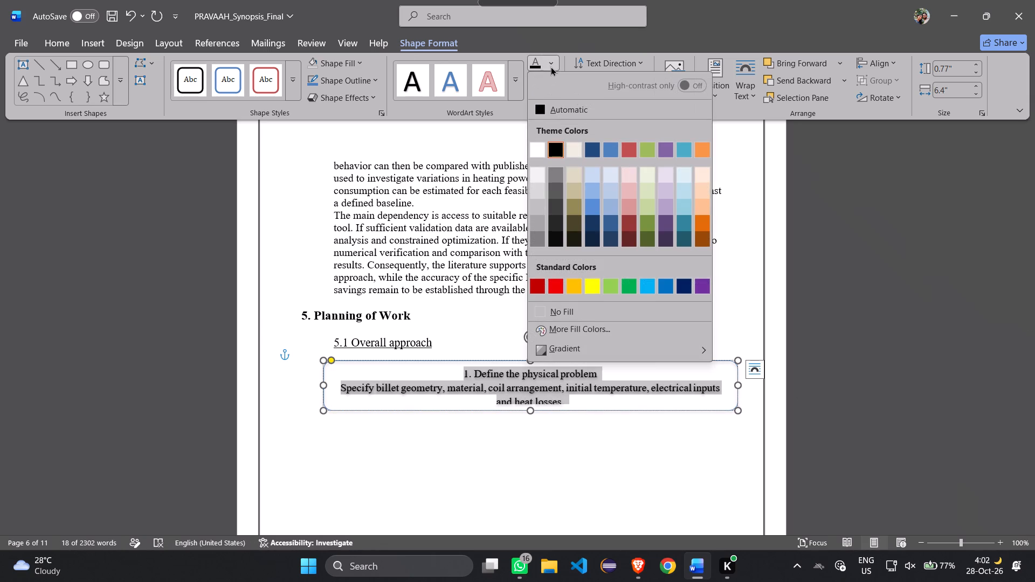
left_click(513, 58)
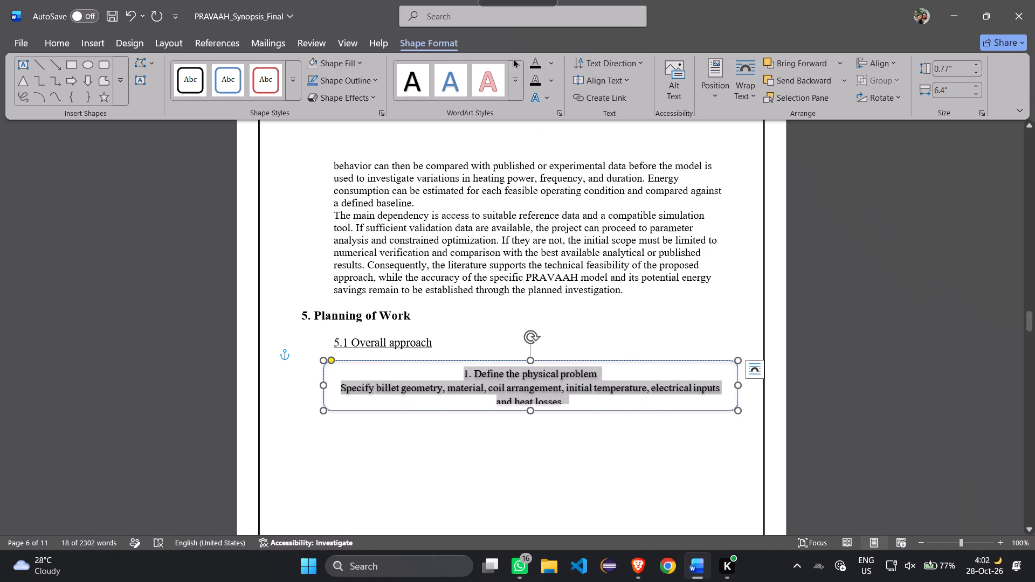
left_click(548, 77)
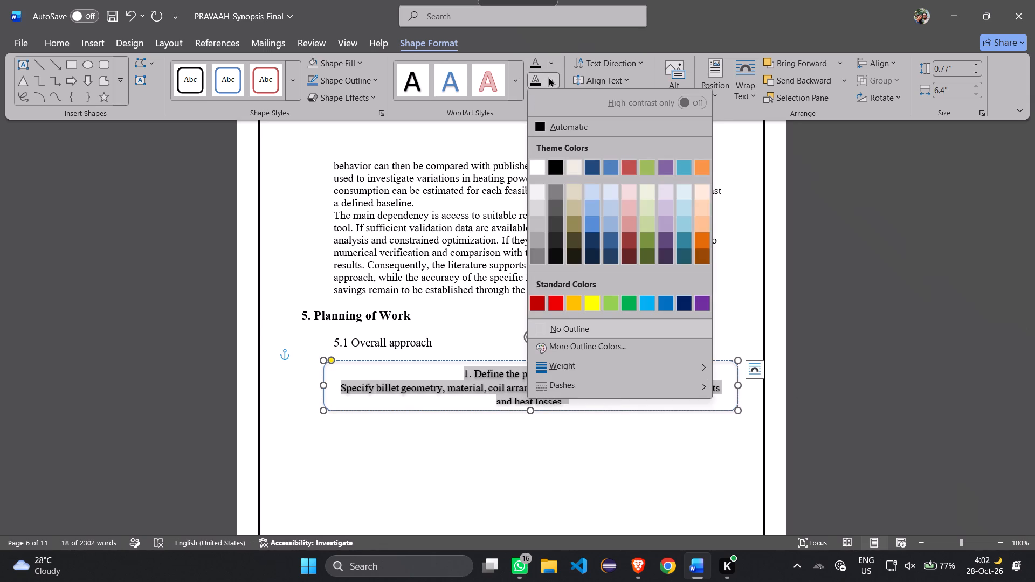
left_click(548, 77)
left_click(550, 95)
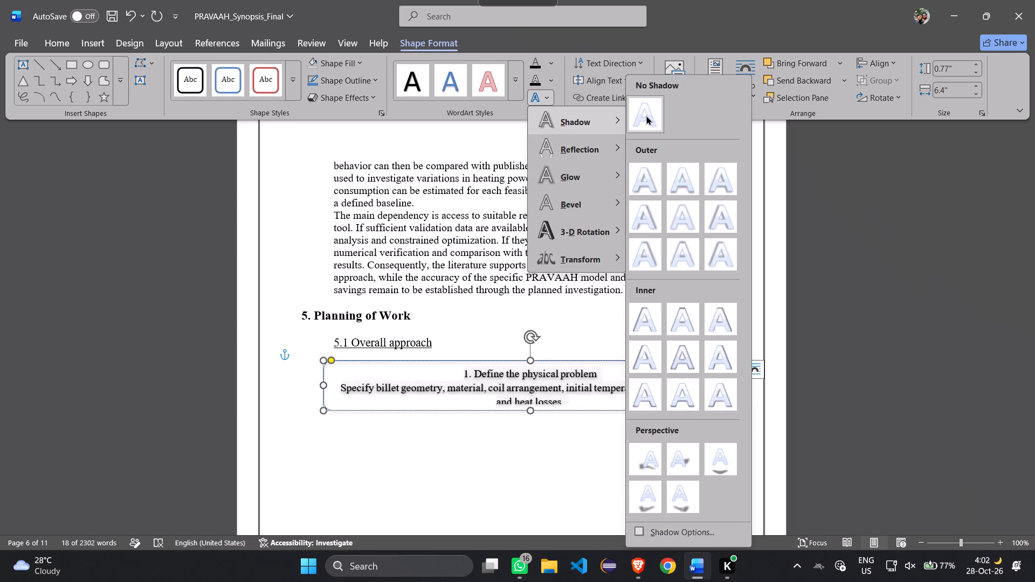
left_click(646, 115)
left_click(555, 84)
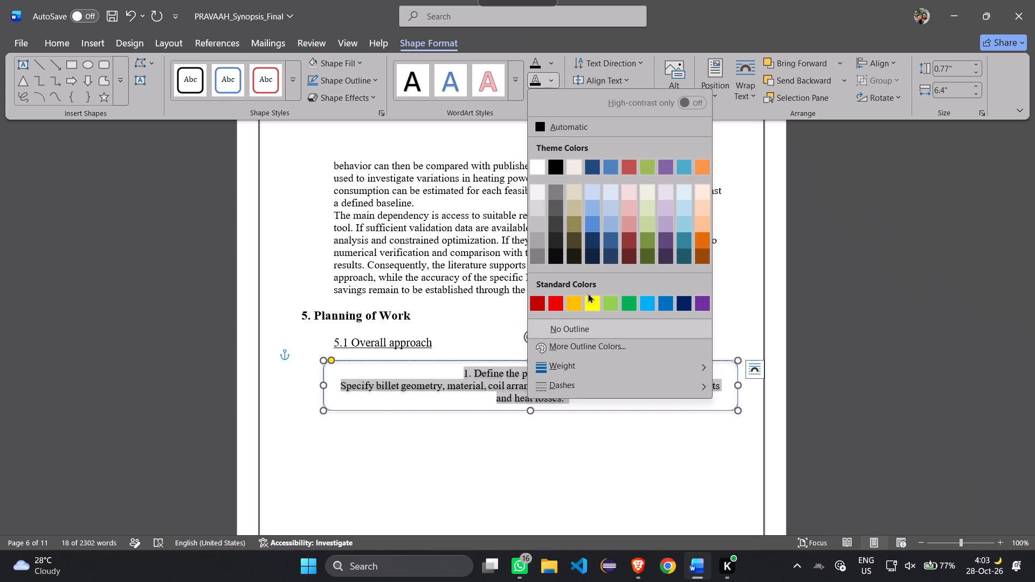
left_click(574, 334)
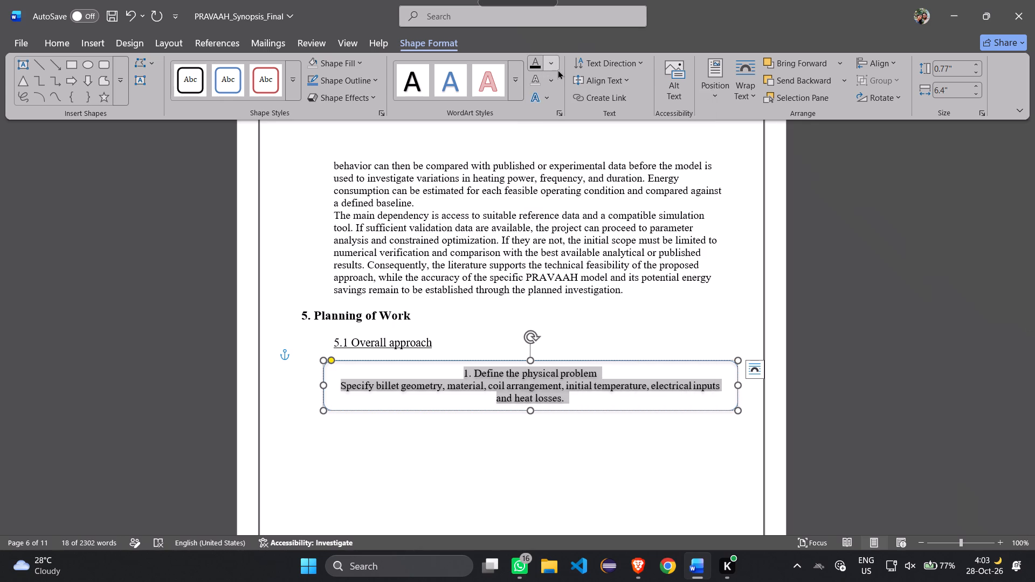
Set the text fill of the box's heading and description to the darkest black theme shade.
left_click(557, 70)
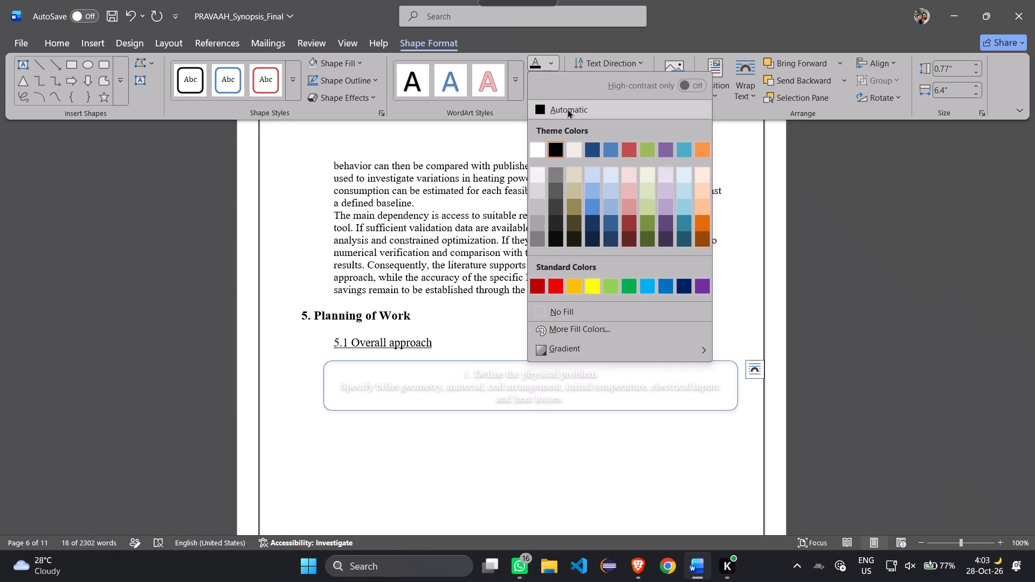
left_click(557, 244)
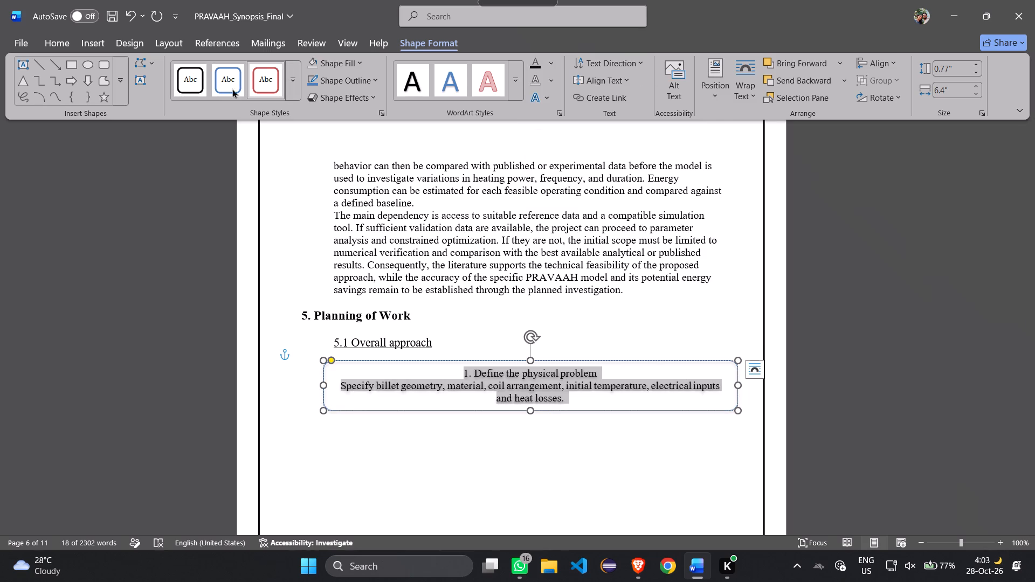
Apply the black outline shape style to the rounded rectangle.
left_click(190, 78)
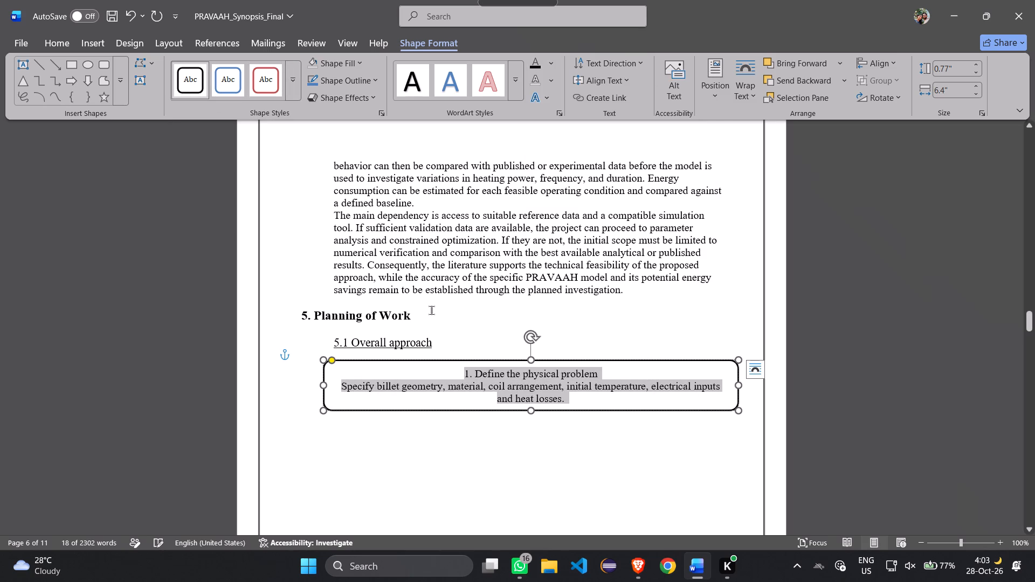
Shrink the font of the description under "1. Define the physical problem" by two size steps.
left_click(585, 390)
left_click_drag(567, 397, 357, 389)
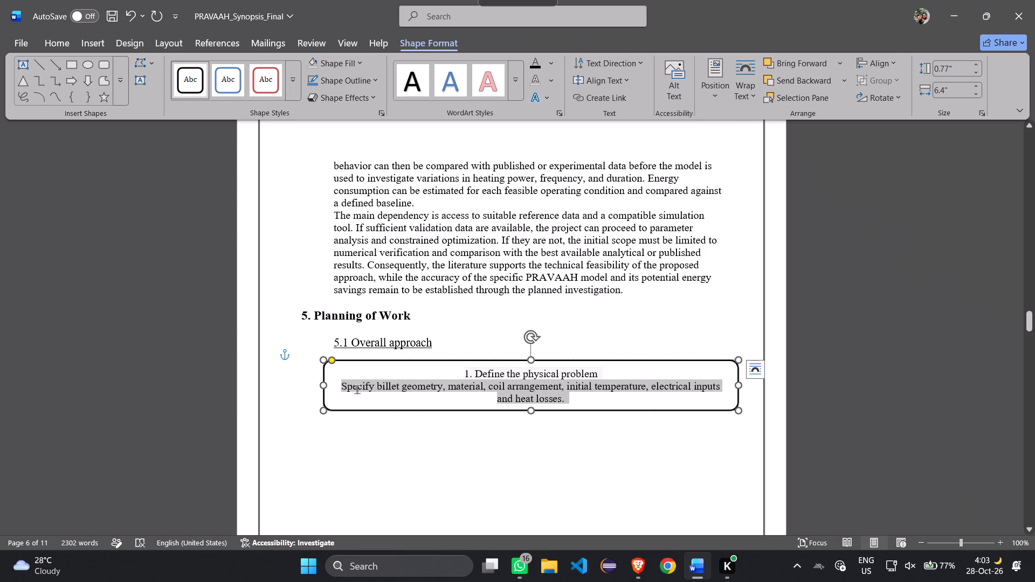
left_click_drag(357, 389, 343, 390)
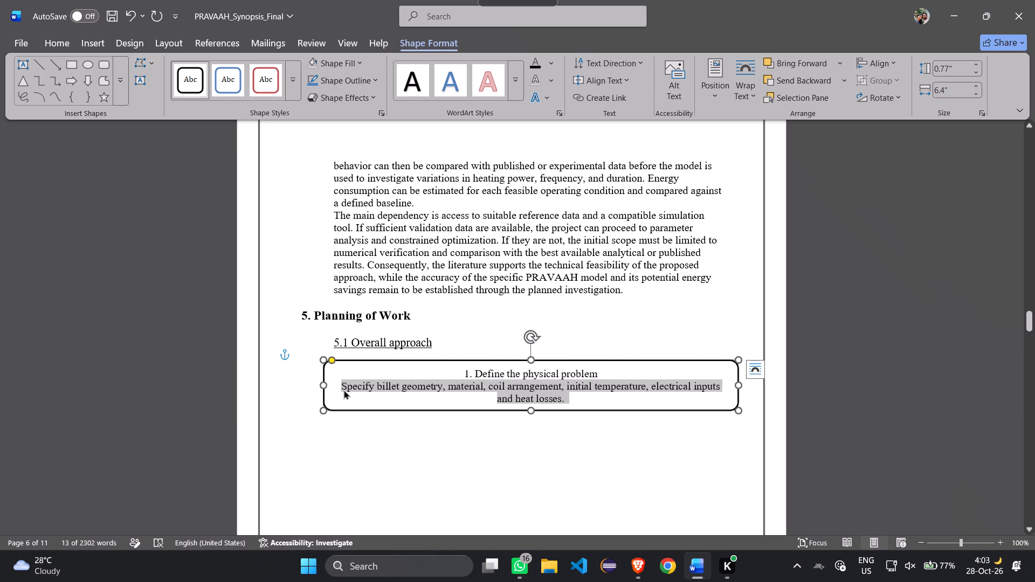
key("ctrl+shift+comma")
key("ctrl+shift+comma")
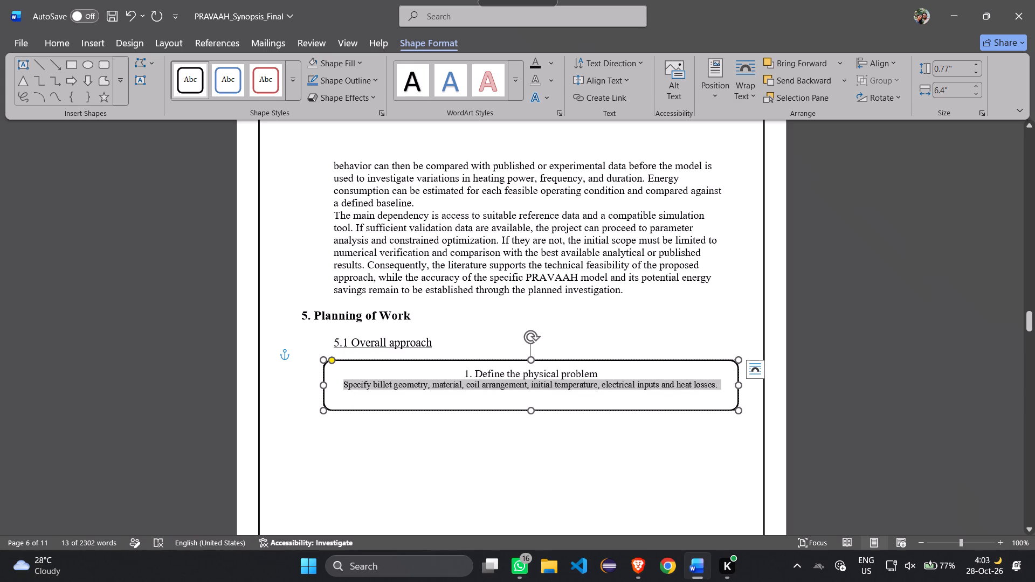
left_click(612, 370)
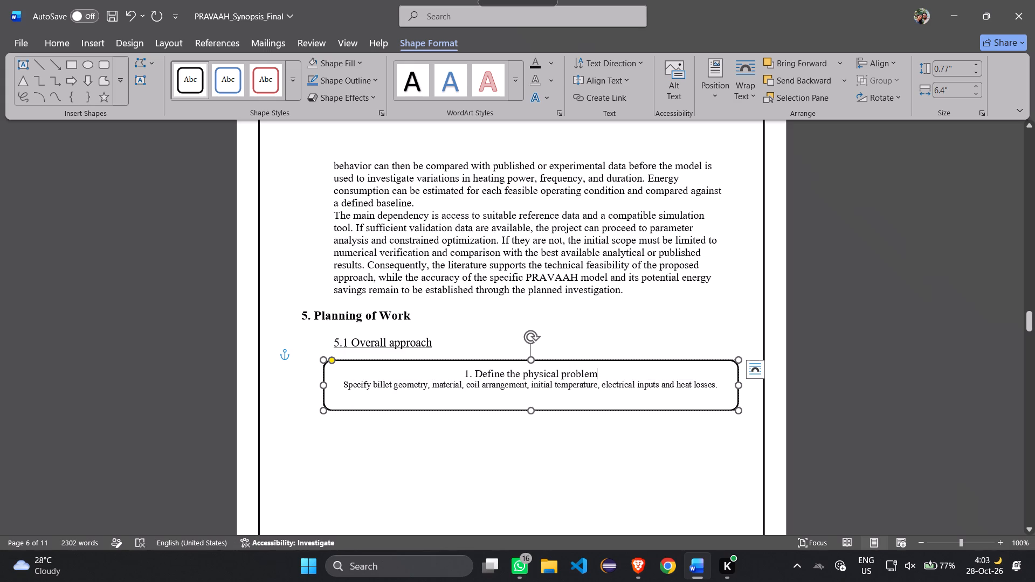
Reduce the rounded box's height to about 0.54" and move it up directly beneath the 5.1 Overall approach heading.
left_click_drag(532, 412, 531, 394)
left_click_drag(539, 360, 539, 355)
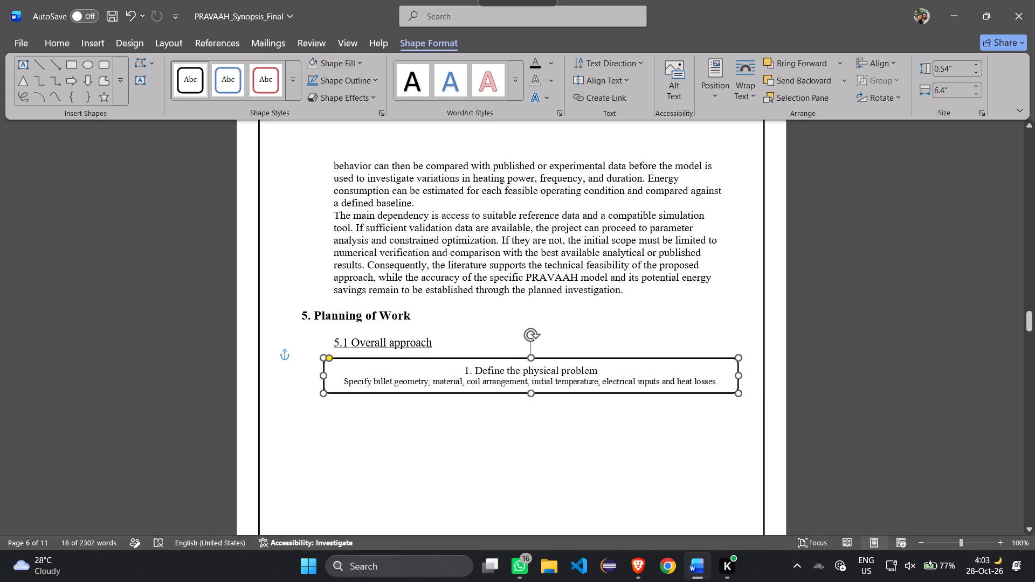
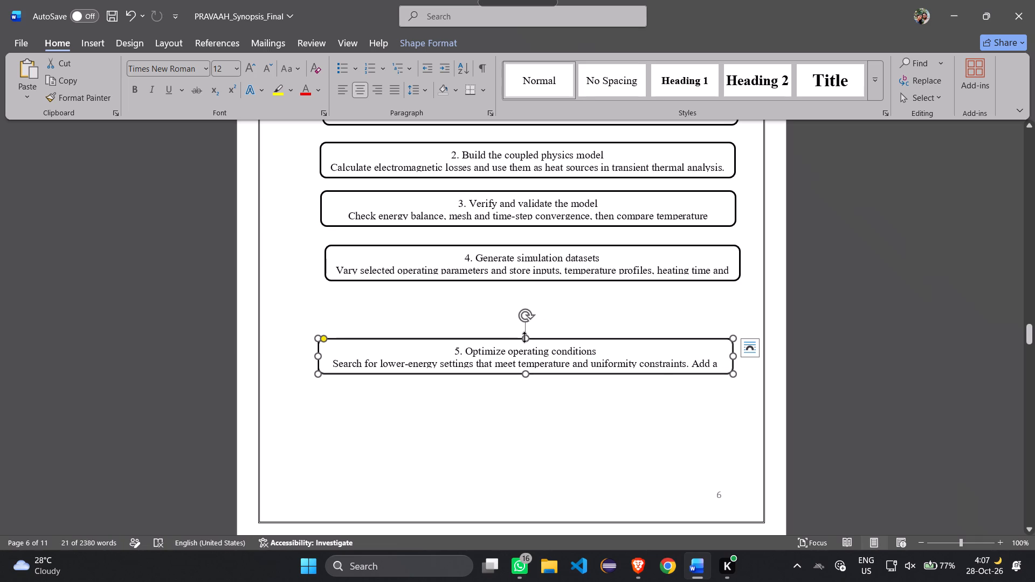
left_click(589, 354)
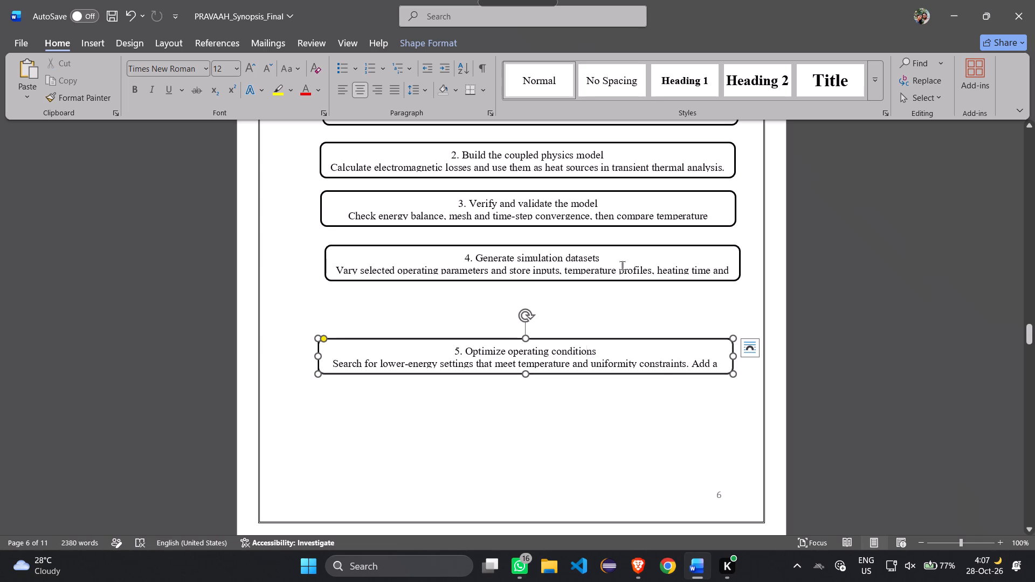
left_click_drag(619, 246, 619, 280)
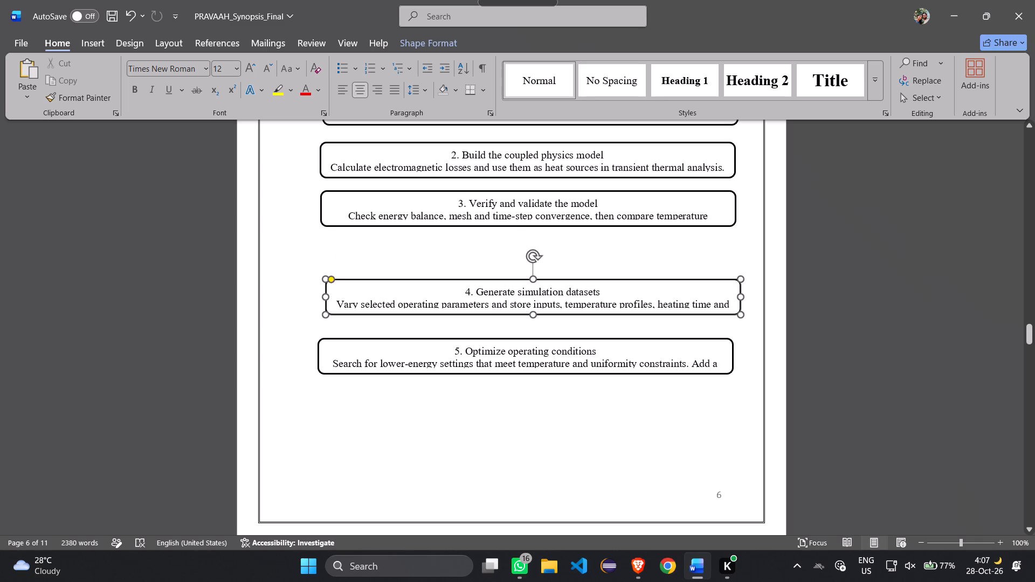
left_click_drag(619, 280, 619, 274)
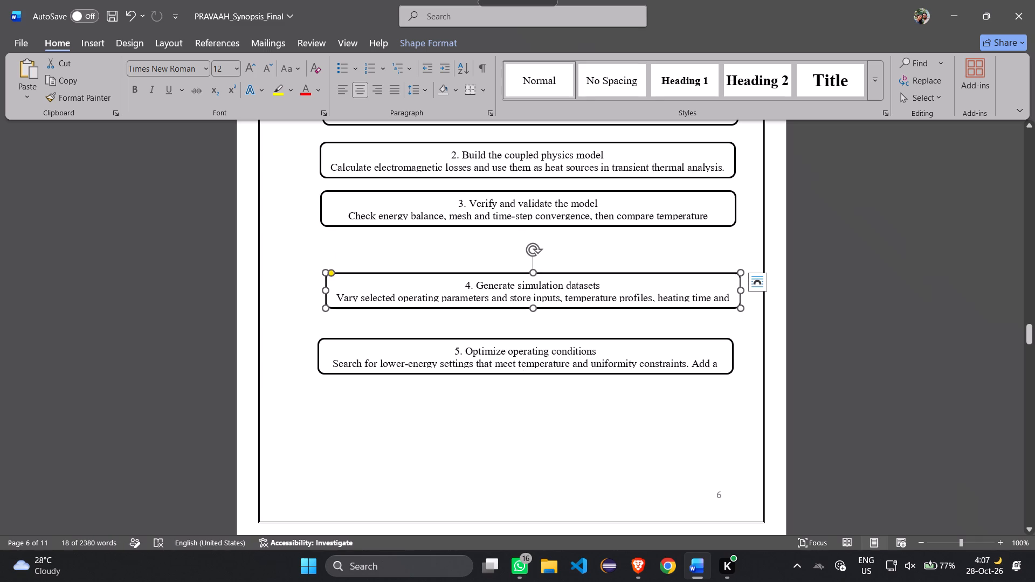
left_click_drag(623, 192, 627, 209)
Spread boxes 5, 4, 3 and 2 further down beneath box 1, keeping them roughly aligned with wider gaps between them.
scroll(614, 281, "up", 1)
scroll(560, 418, "down", 1)
scroll(573, 368, "down", 1)
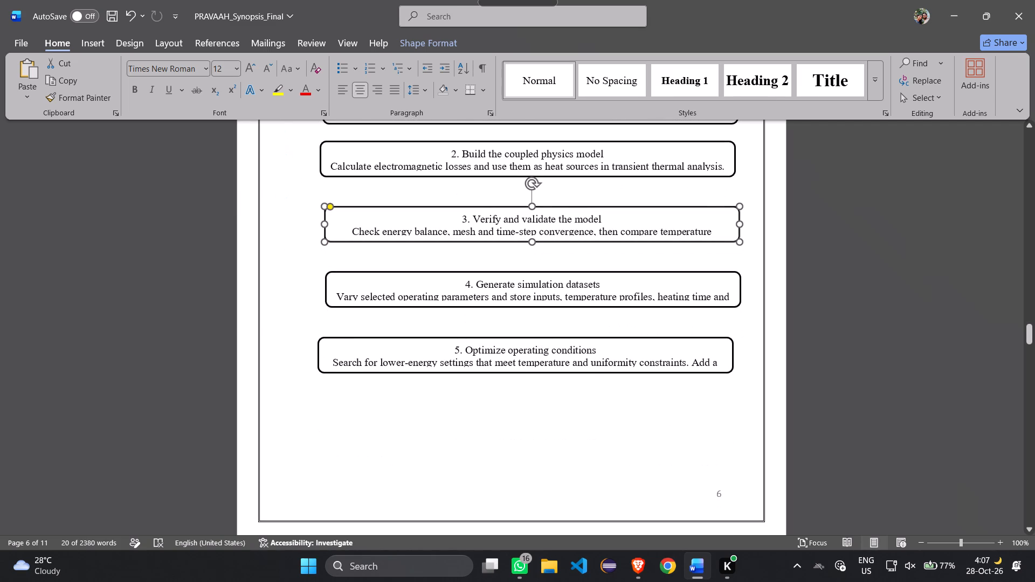
left_click_drag(537, 337, 540, 373)
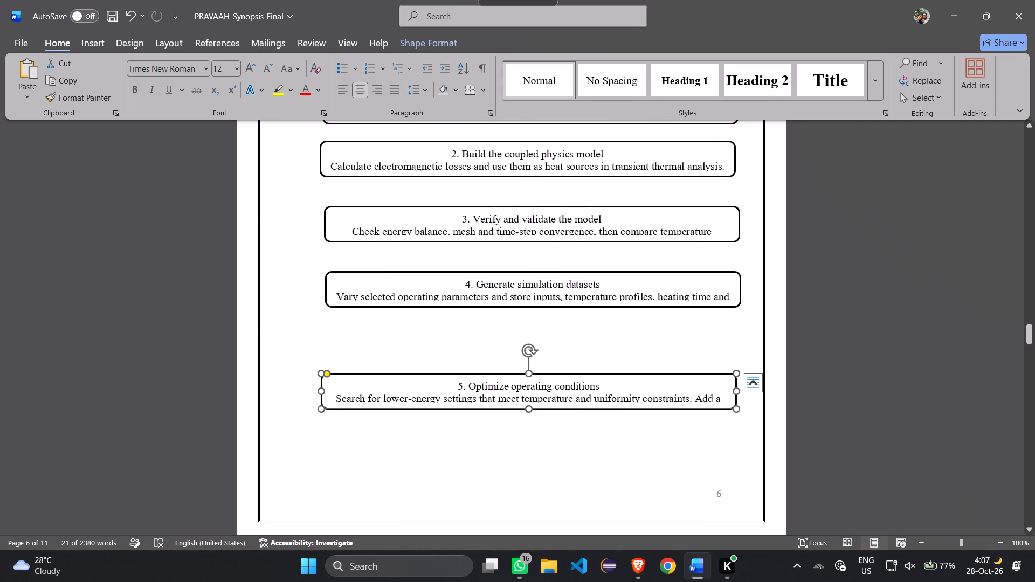
left_click_drag(550, 272, 546, 304)
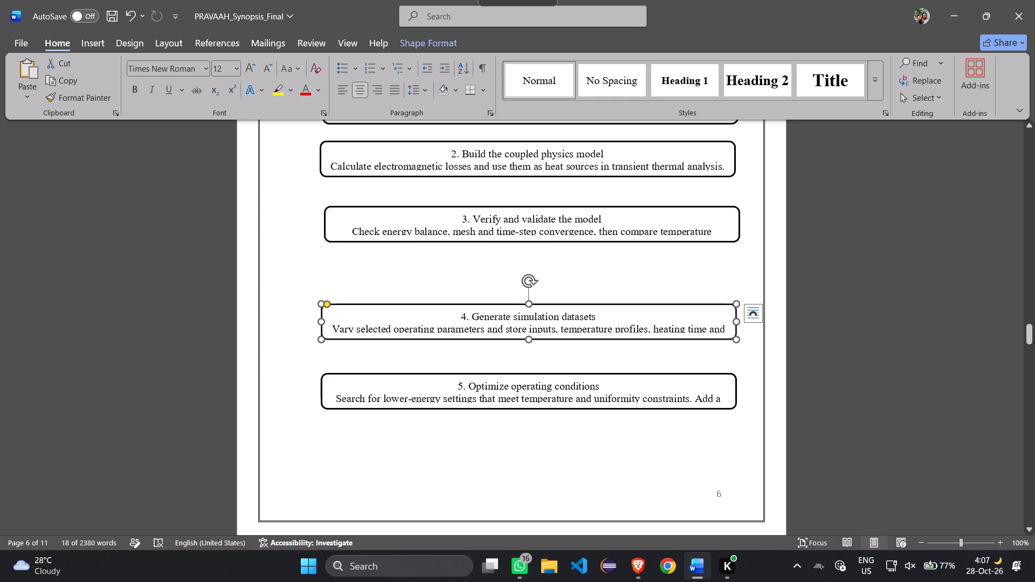
left_click_drag(546, 208, 546, 230)
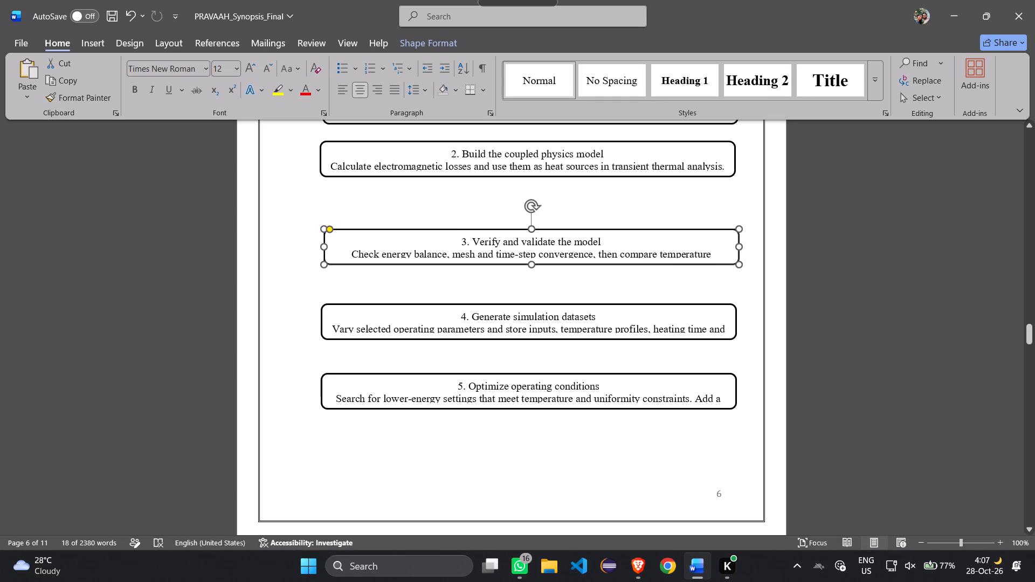
left_click_drag(546, 230, 546, 229)
scroll(578, 186, "up", 1)
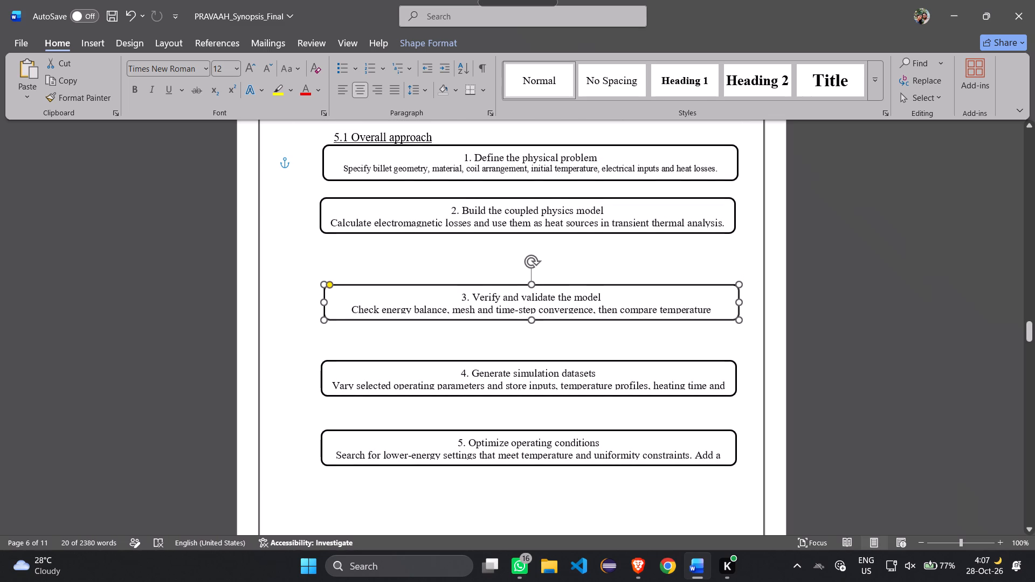
left_click_drag(569, 199, 570, 220)
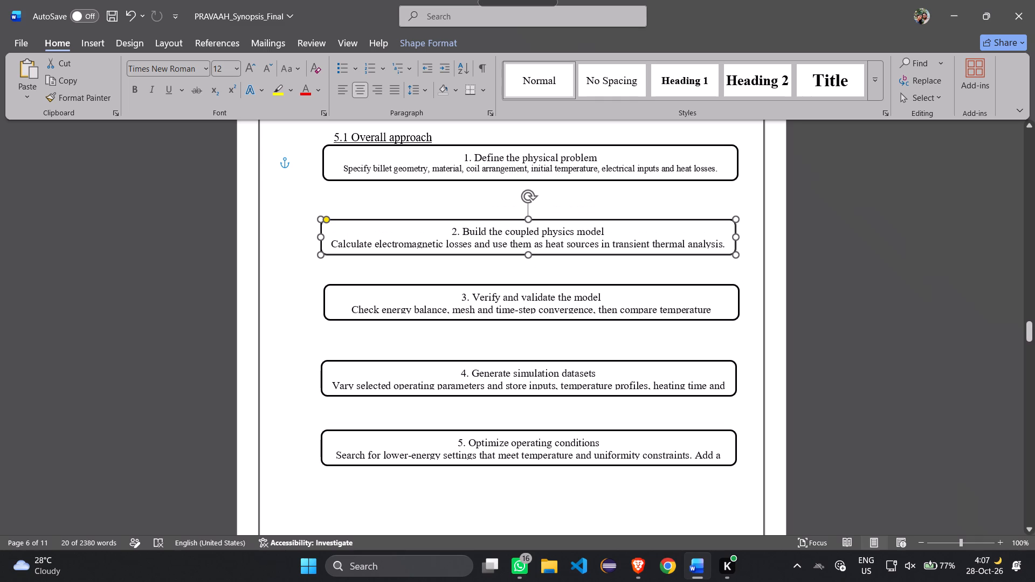
left_click_drag(570, 220, 570, 217)
Draw a straight vertical arrow about 0.41" long from the "1. Define the physical problem" box down toward box 2.
left_click(86, 39)
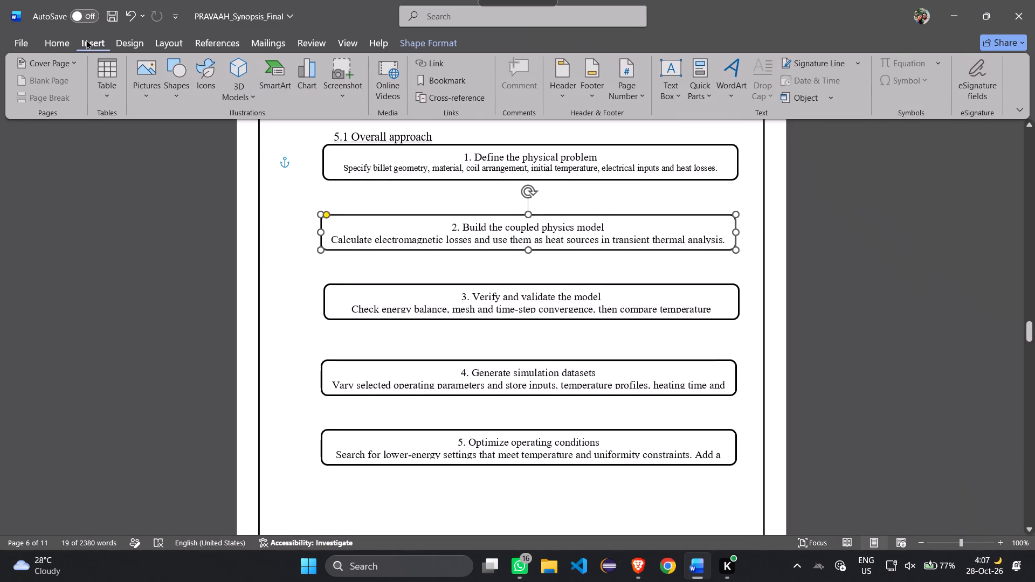
left_click(160, 86)
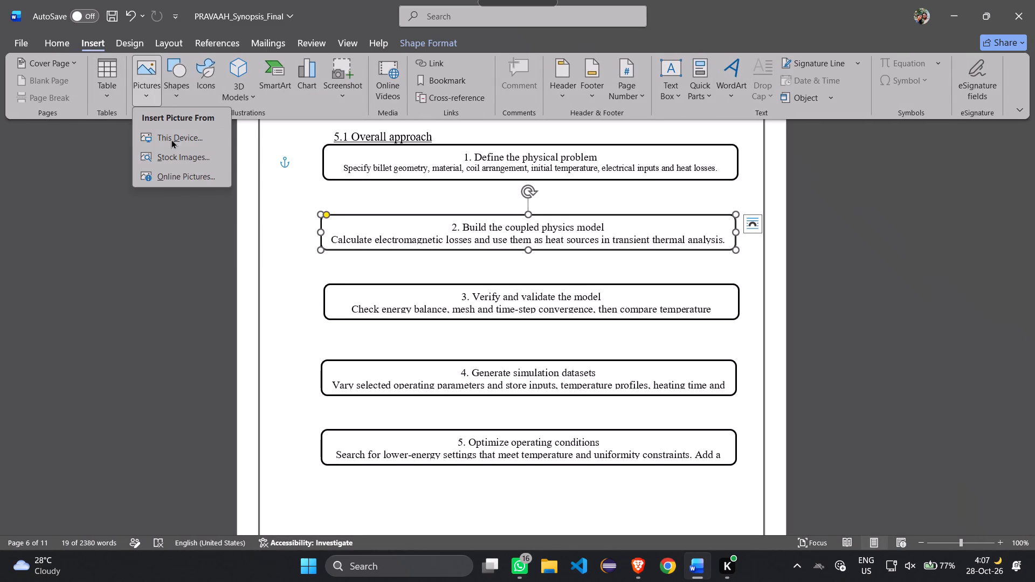
left_click(178, 80)
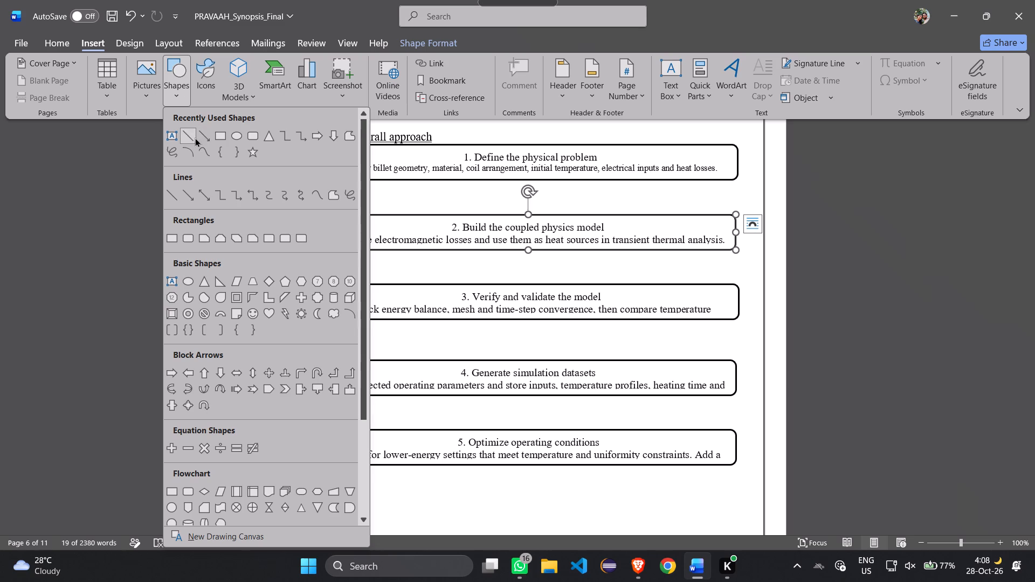
left_click(205, 136)
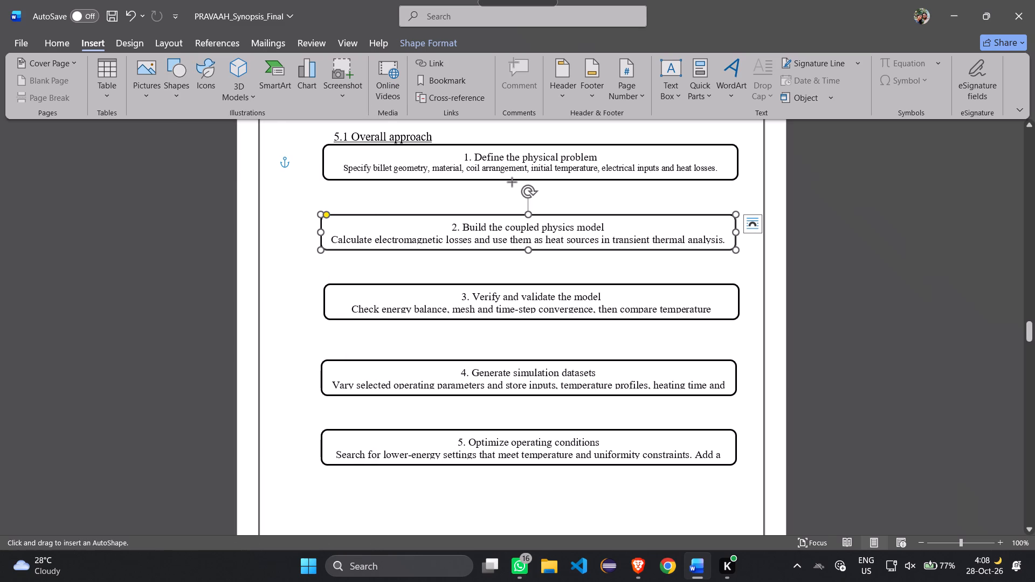
left_click_drag(512, 182, 508, 213)
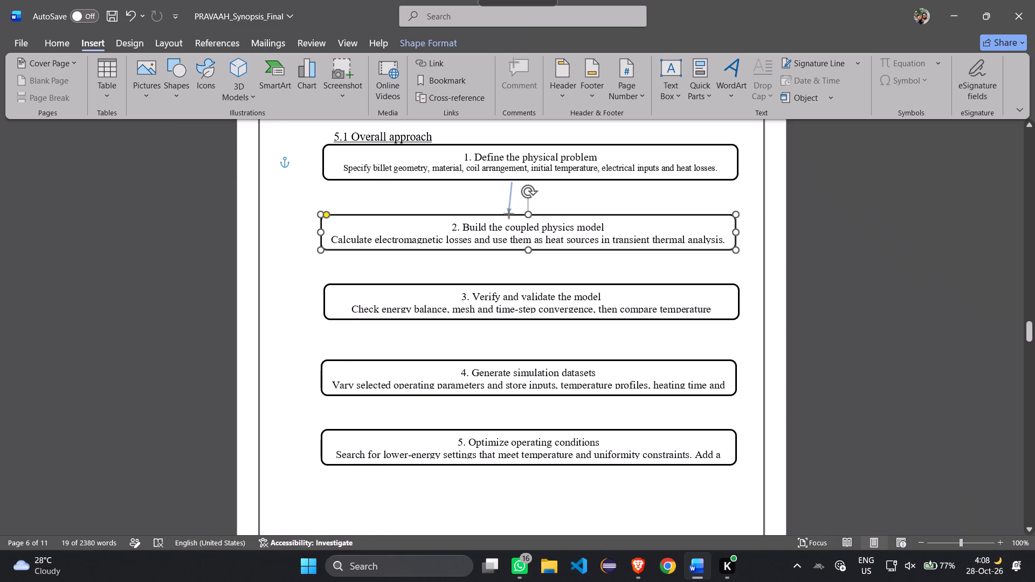
left_click_drag(508, 213, 514, 213)
left_click_drag(514, 213, 512, 214)
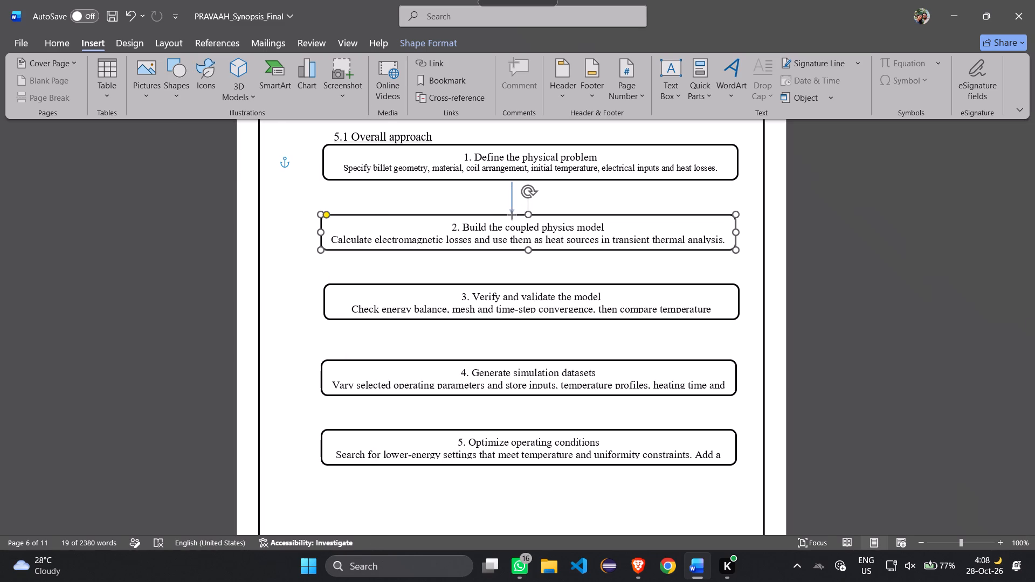
left_click_drag(512, 214, 510, 207)
left_click_drag(510, 207, 510, 184)
left_click_drag(510, 184, 512, 208)
left_click(512, 208)
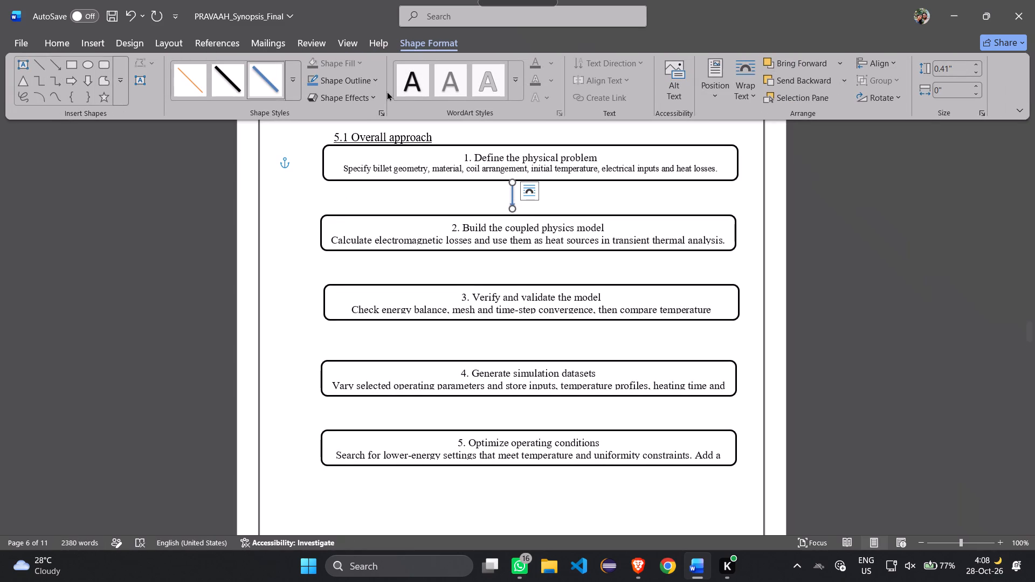
Apply the thickest black theme line style to the arrow between boxes 1 and 2.
left_click(237, 78)
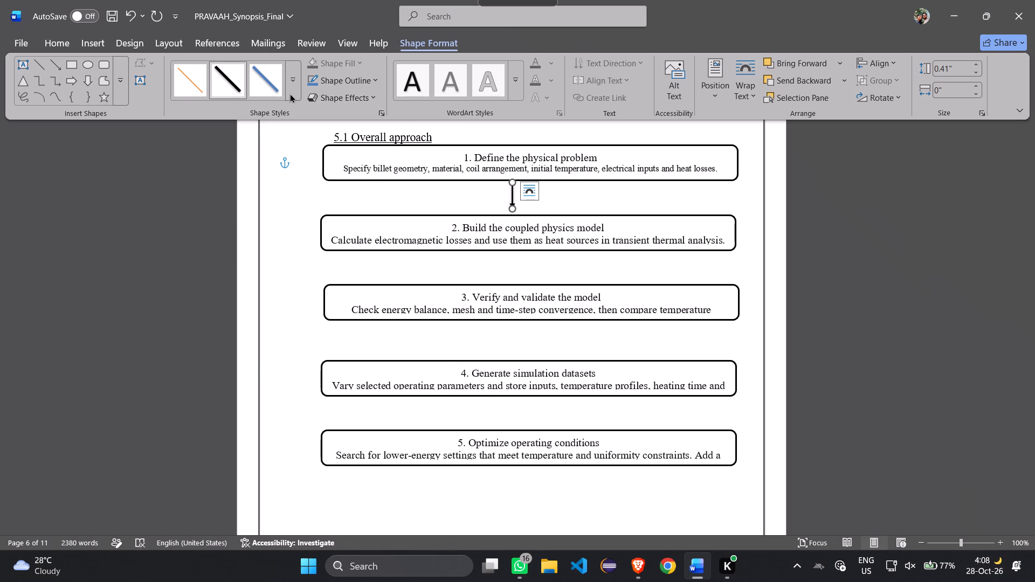
left_click(289, 92)
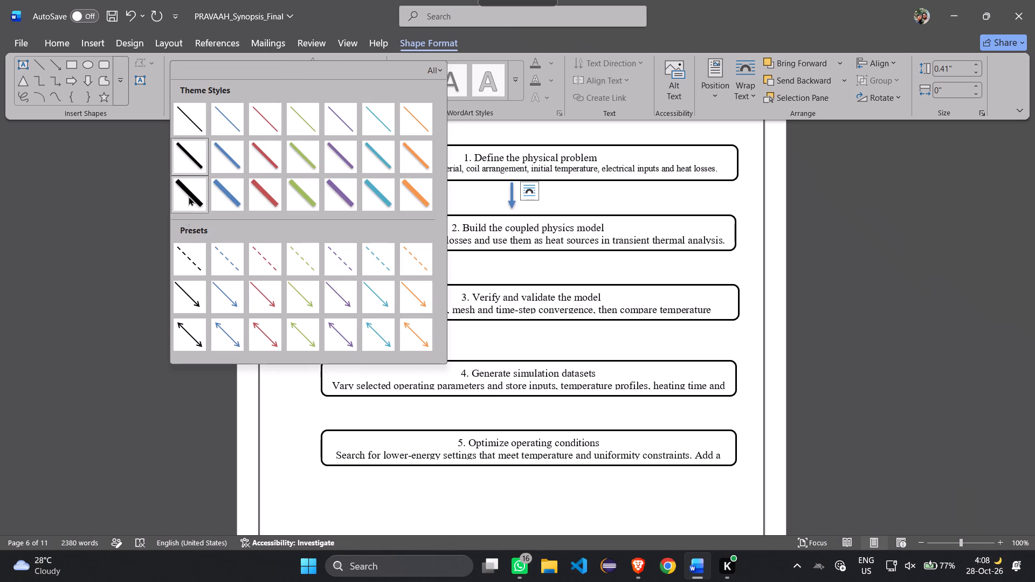
left_click(188, 196)
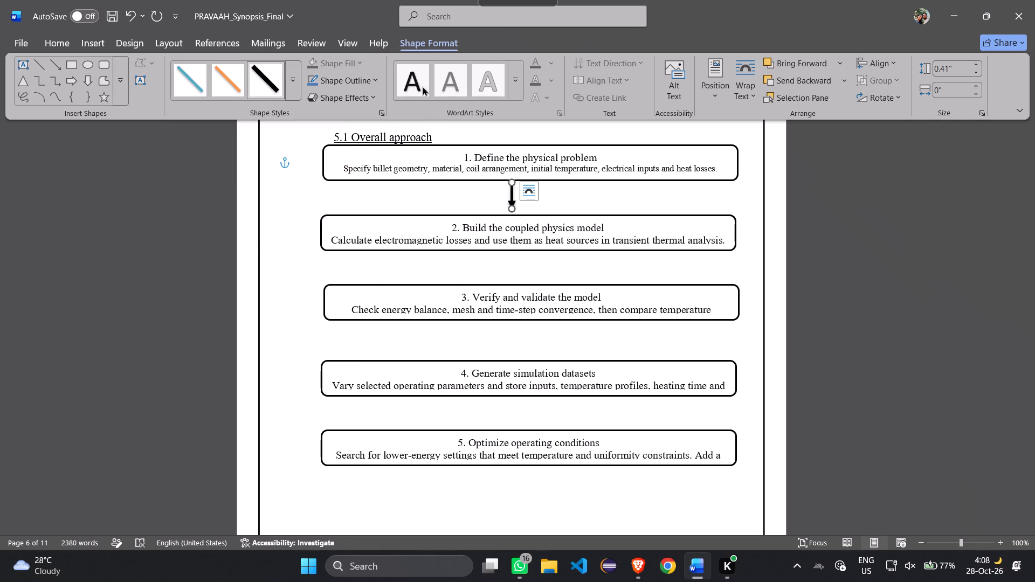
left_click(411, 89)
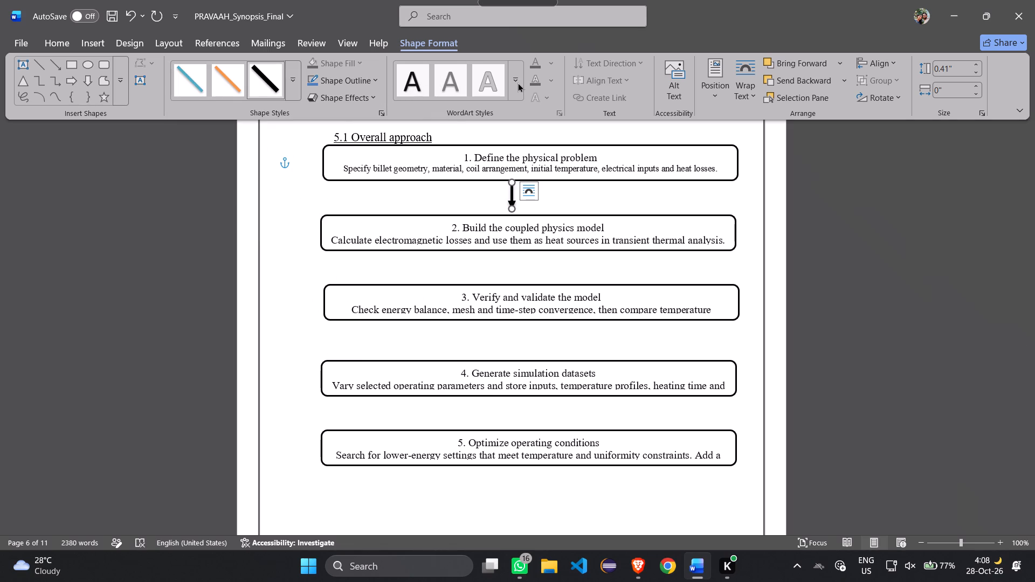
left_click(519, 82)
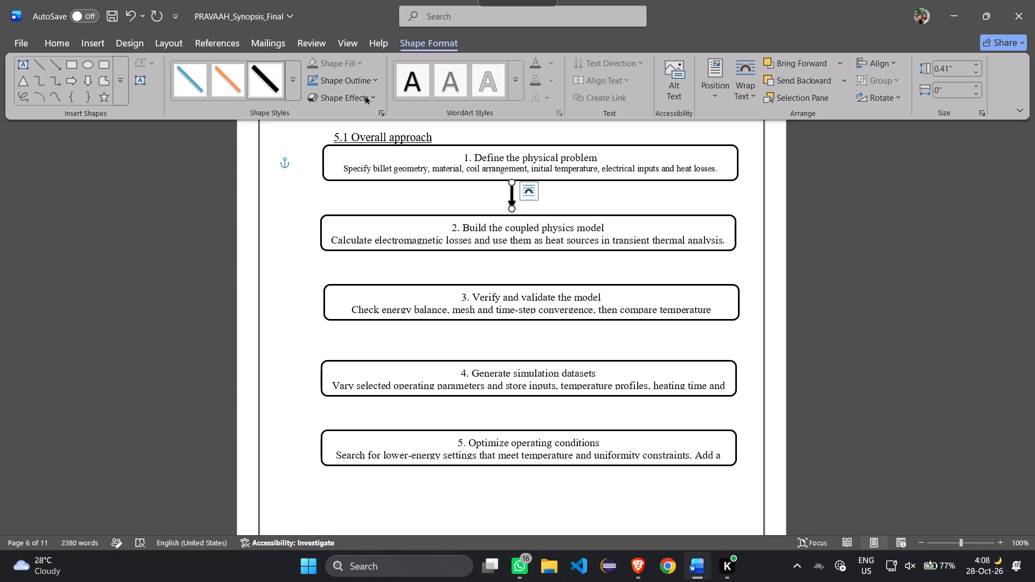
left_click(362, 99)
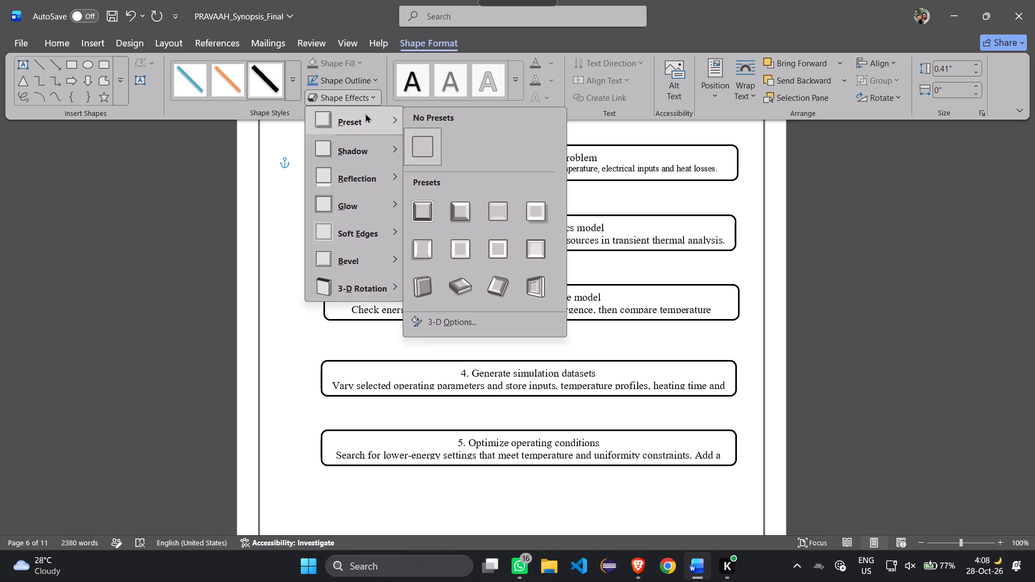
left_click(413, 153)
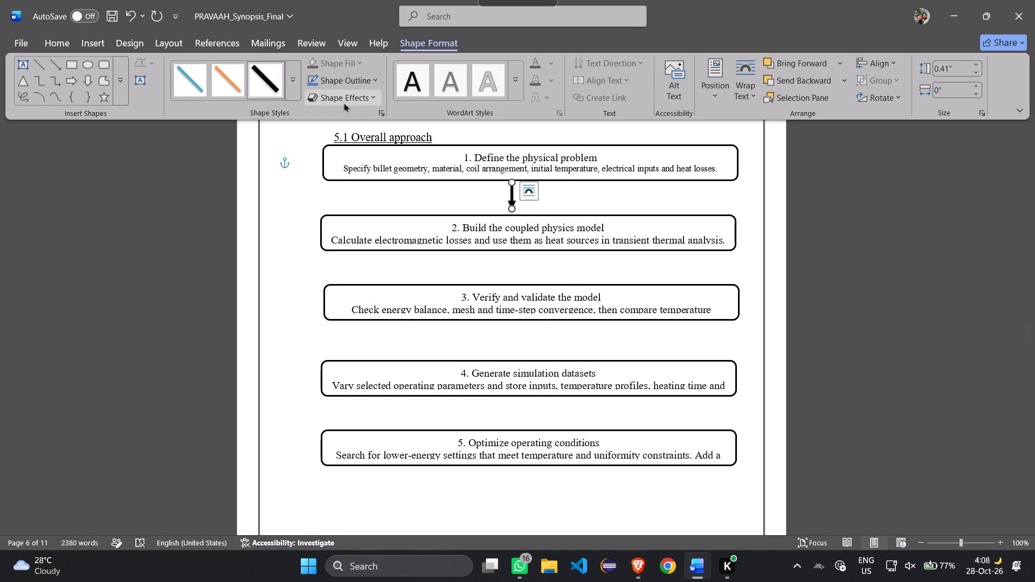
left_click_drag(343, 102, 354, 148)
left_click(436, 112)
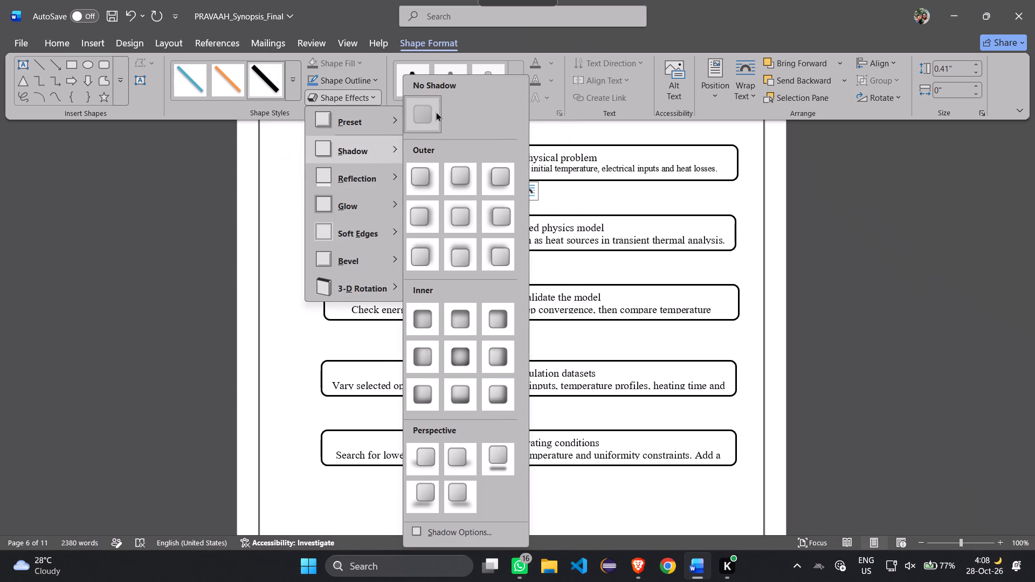
Move the arrow slightly down and across so it sits in the gap between boxes 1 and 2.
left_click_drag(510, 192, 515, 197)
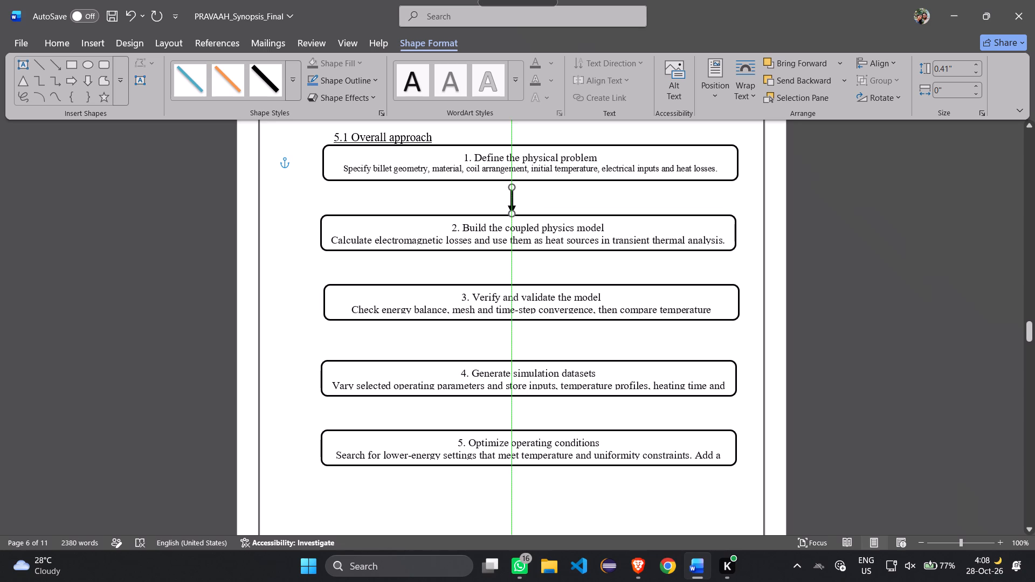
left_click_drag(515, 197, 522, 195)
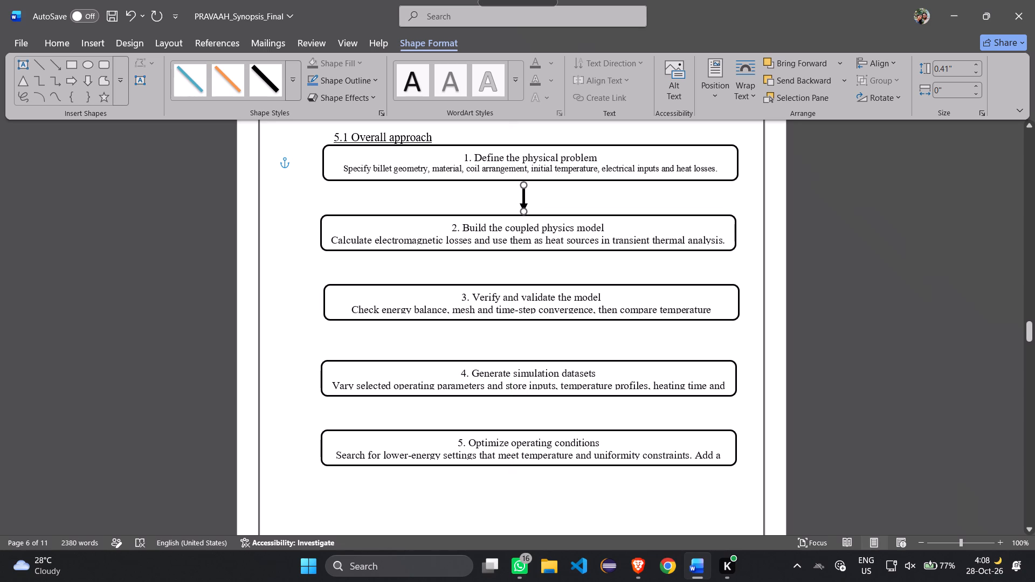
left_click_drag(522, 195, 518, 195)
left_click(518, 195)
Copy the black arrow and place the duplicate in the gap between the "2. Build" and "3. Verify" boxes.
key("ctrl+c")
left_click(522, 263)
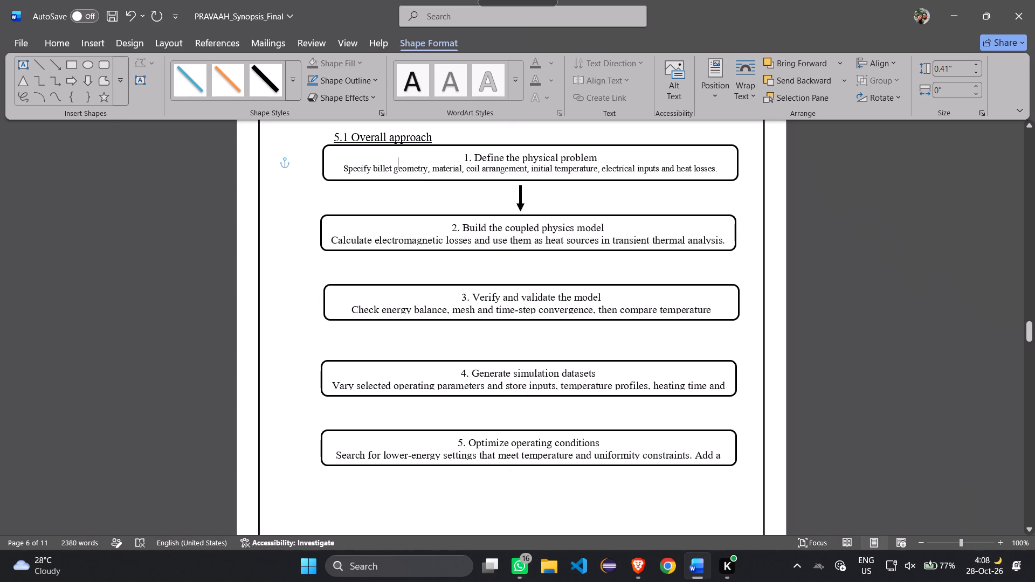
key("ctrl+v")
left_click_drag(302, 168, 303, 169)
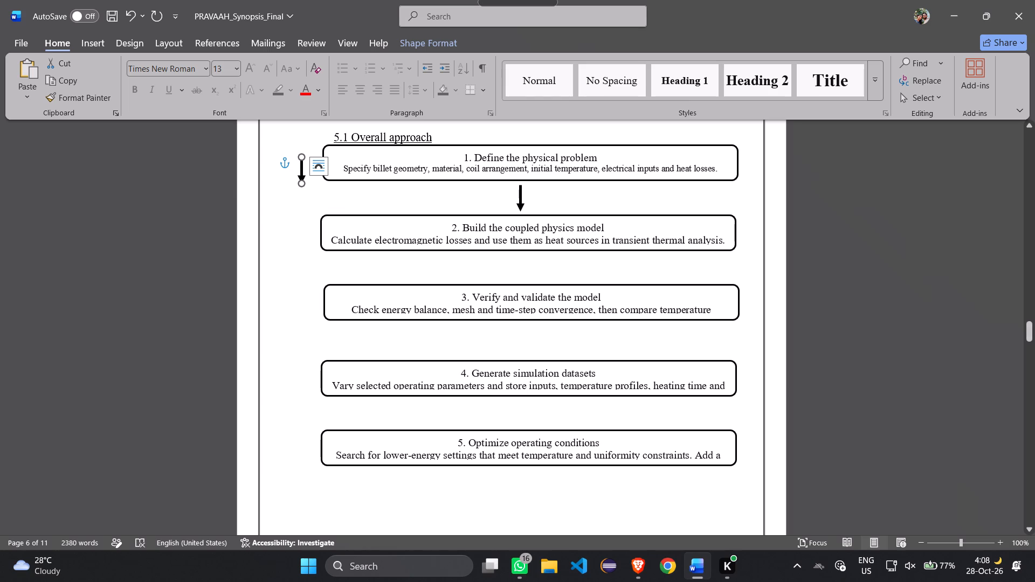
left_click_drag(303, 169, 527, 267)
left_click_drag(527, 267, 503, 267)
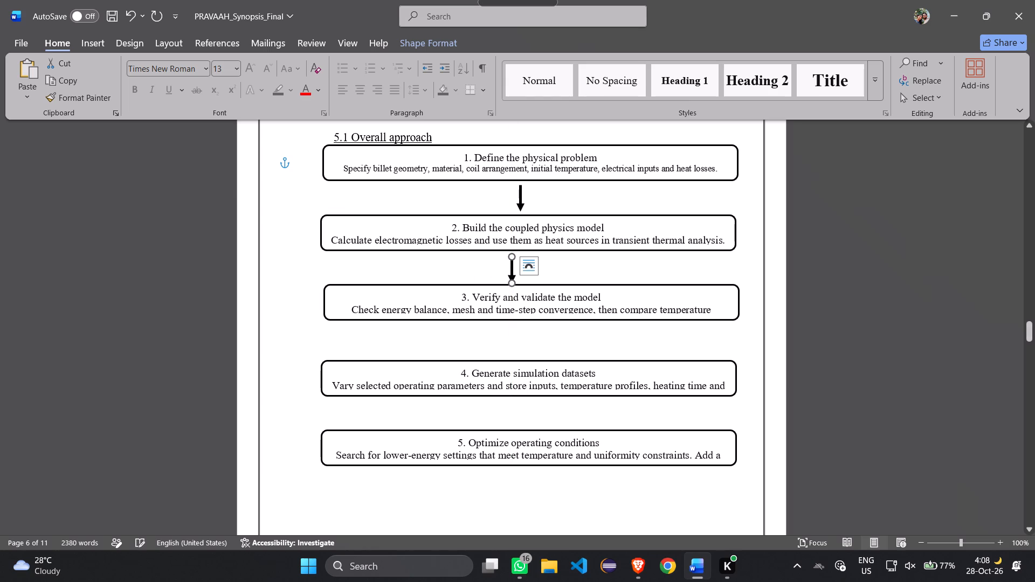
Align the first arrow vertically with the second, and adjust the second arrow's height within the gap between boxes 2 and 3.
left_click_drag(522, 198, 512, 198)
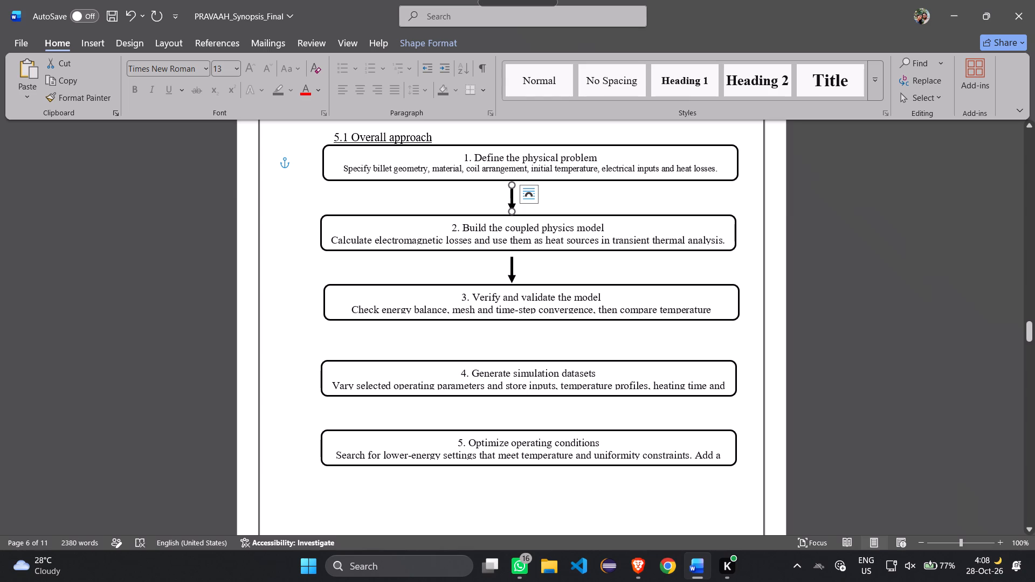
left_click_drag(510, 262, 511, 256)
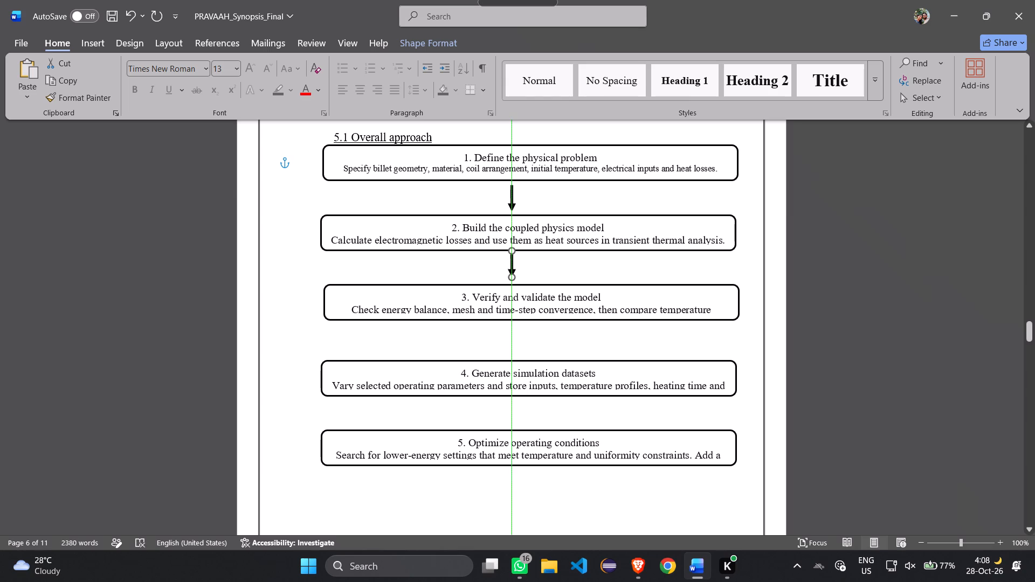
left_click_drag(511, 256, 511, 257)
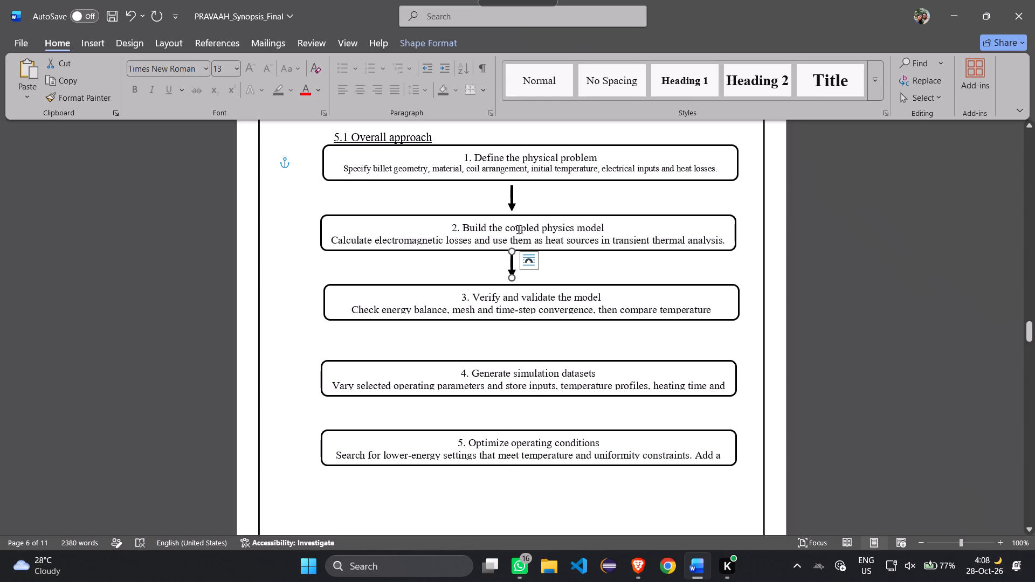
left_click(512, 196)
left_click(512, 260)
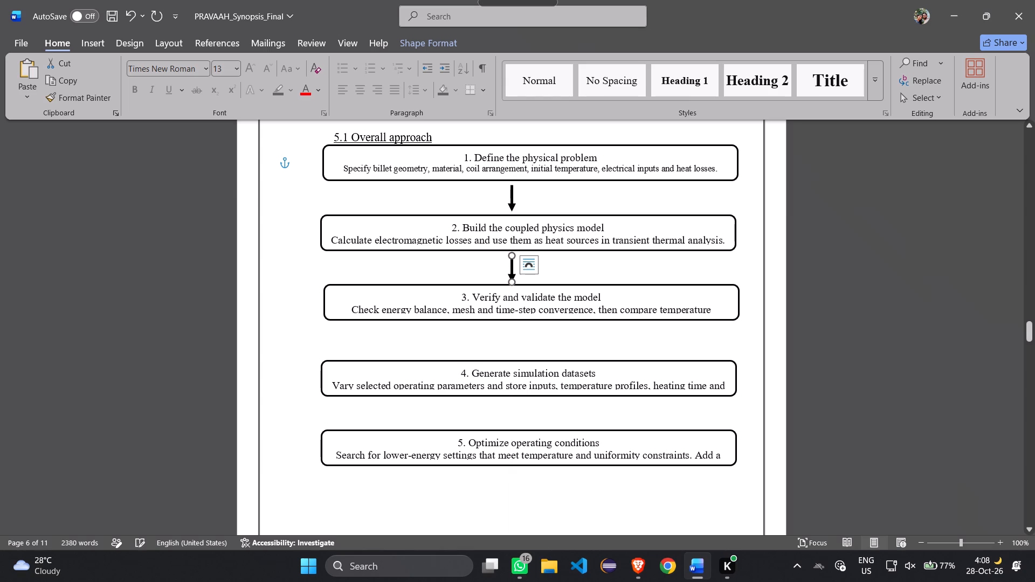
Paste another copy of the arrow between the "3. Verify" and "4. Generate" boxes, aligned with the arrows above.
left_click(520, 333)
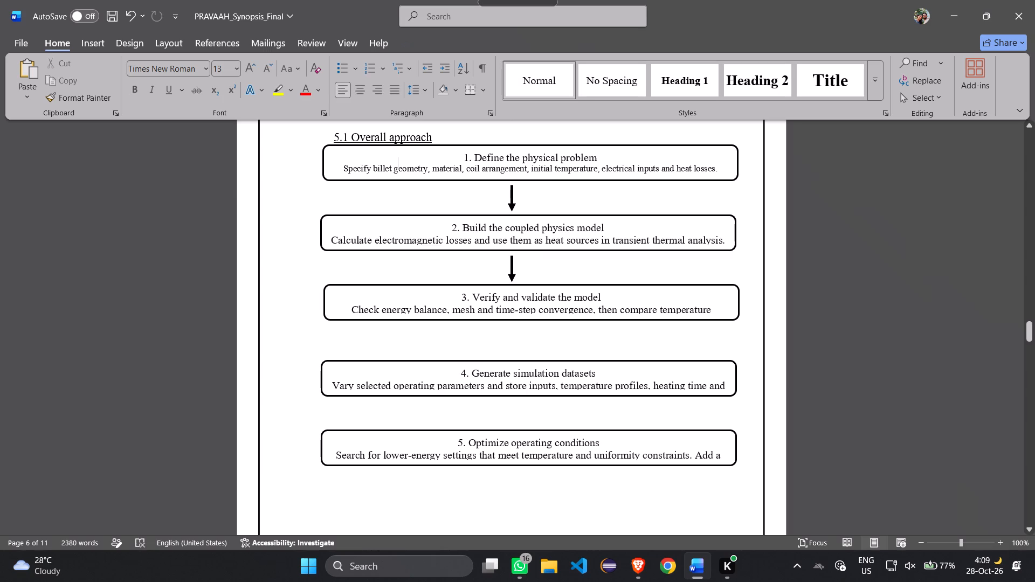
key("ctrl+v")
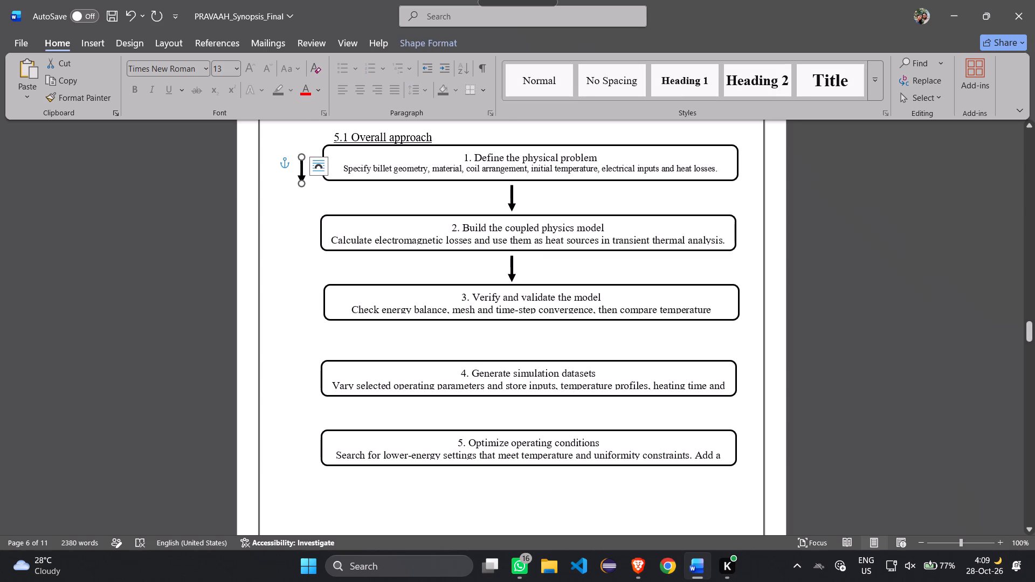
left_click_drag(302, 169, 521, 336)
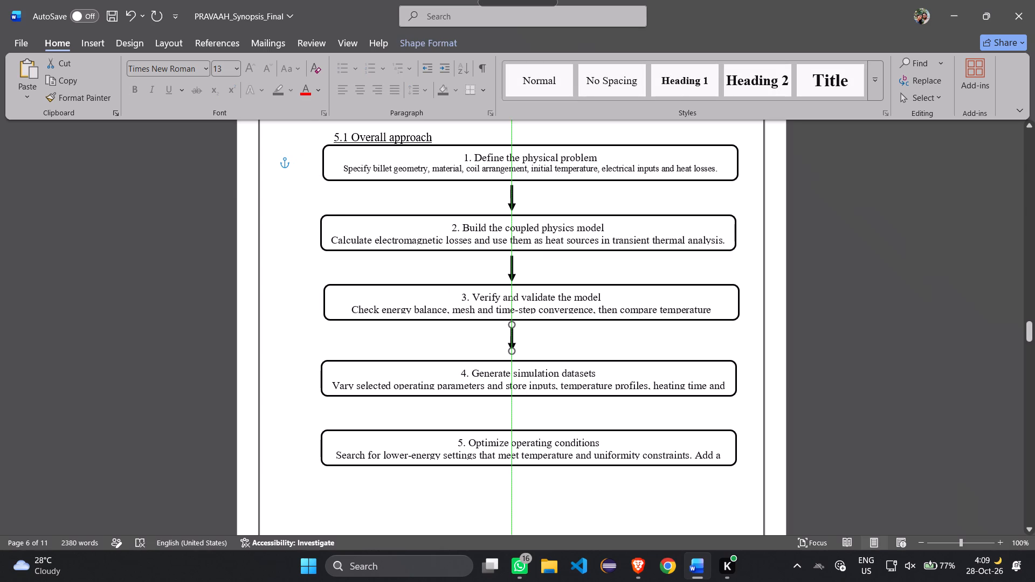
left_click_drag(521, 336, 522, 336)
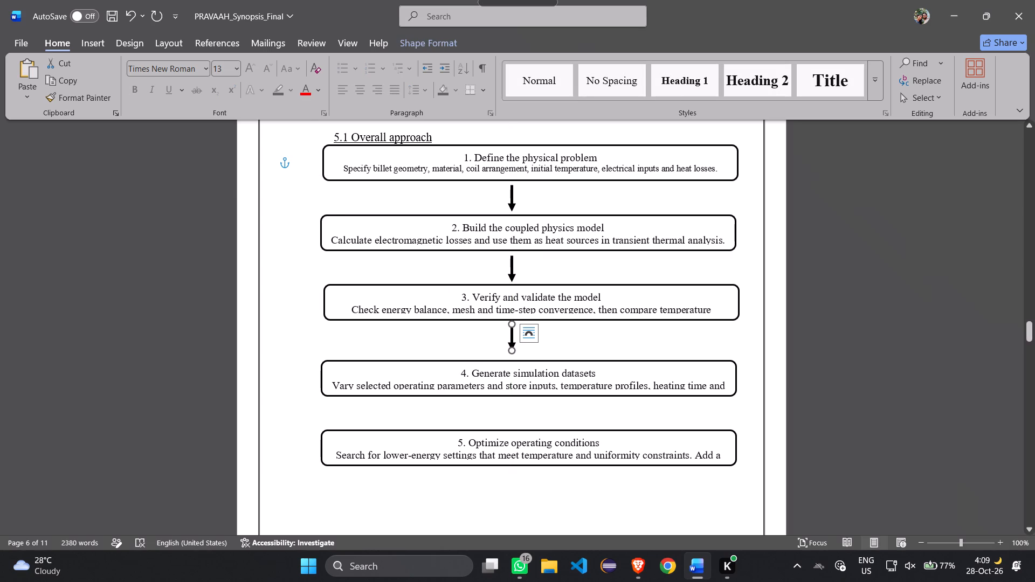
Move the "4. Generate simulation datasets" box slightly up toward the arrow above it.
left_click_drag(530, 363, 529, 358)
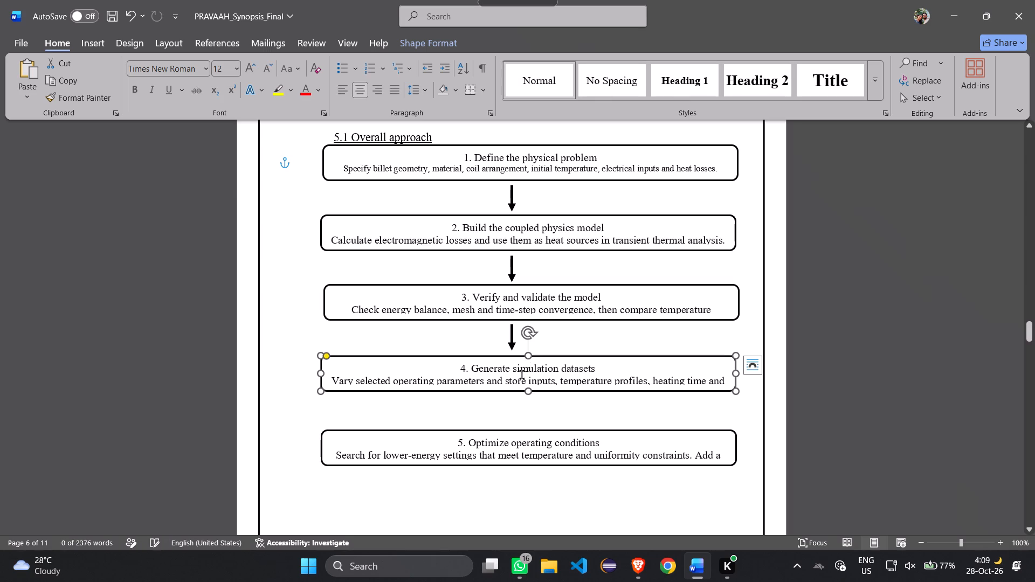
Paste another copy of the arrow between the "4. Generate" and "5. Optimize" boxes, aligned with the arrows above.
key("ctrl+v")
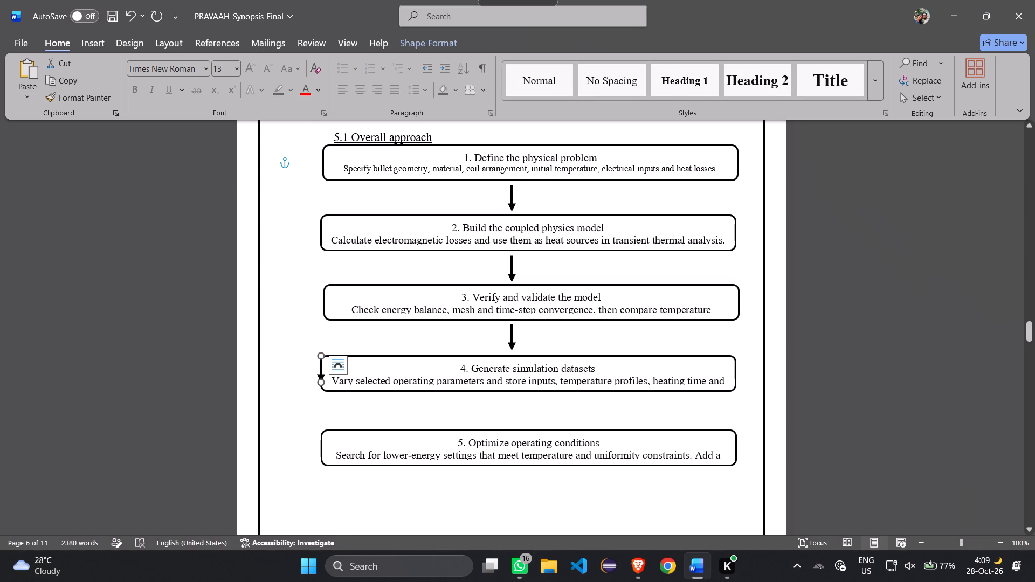
left_click_drag(320, 370, 518, 410)
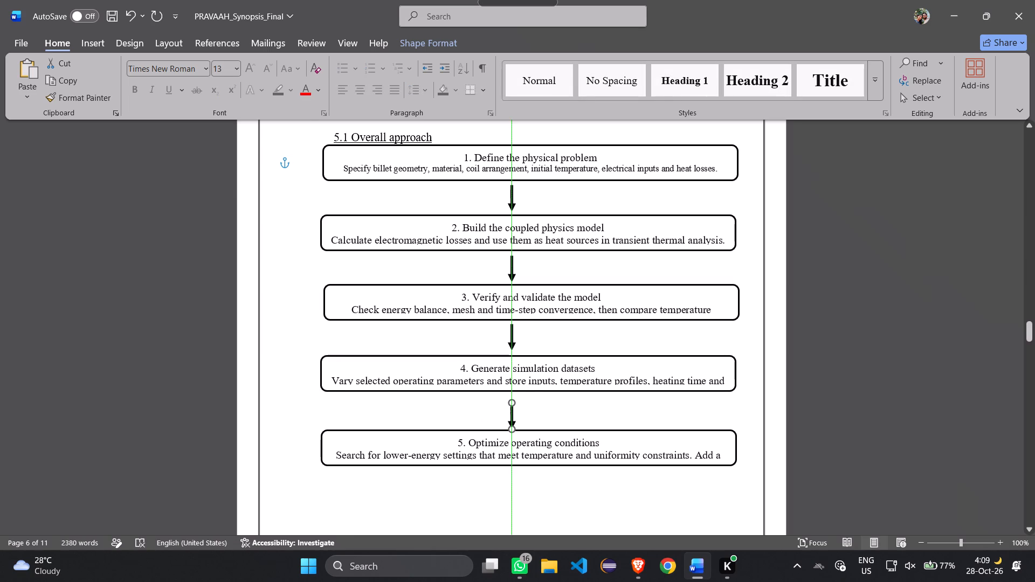
left_click_drag(518, 410, 518, 409)
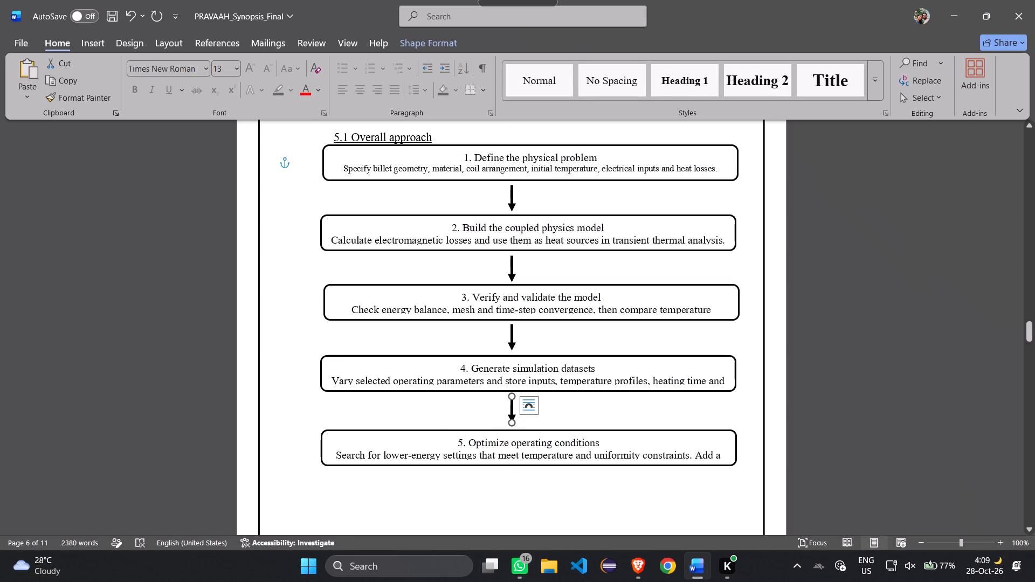
Move the "5. Optimize operating conditions" box slightly up toward the arrow above it.
left_click(523, 432)
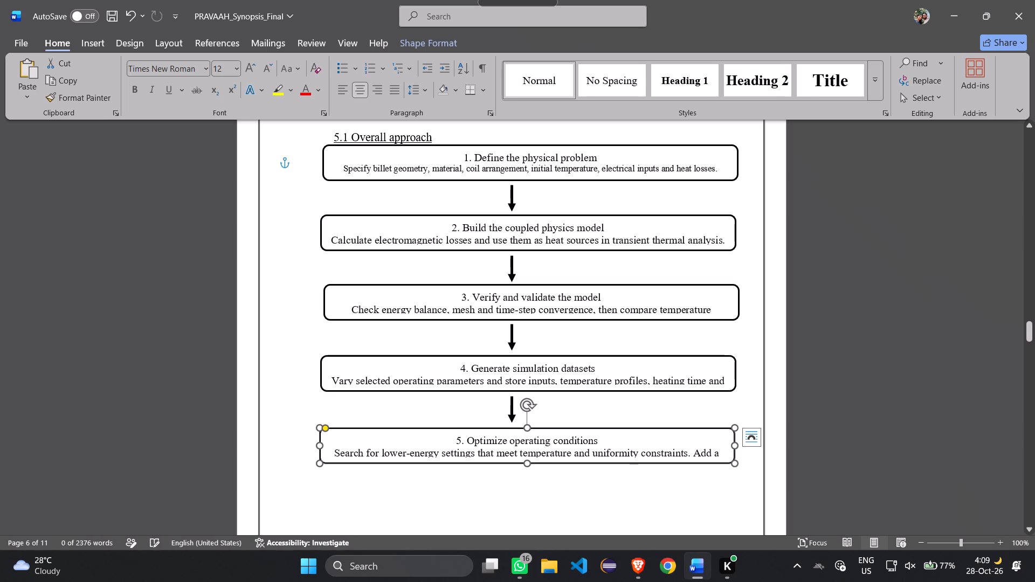
left_click(319, 151)
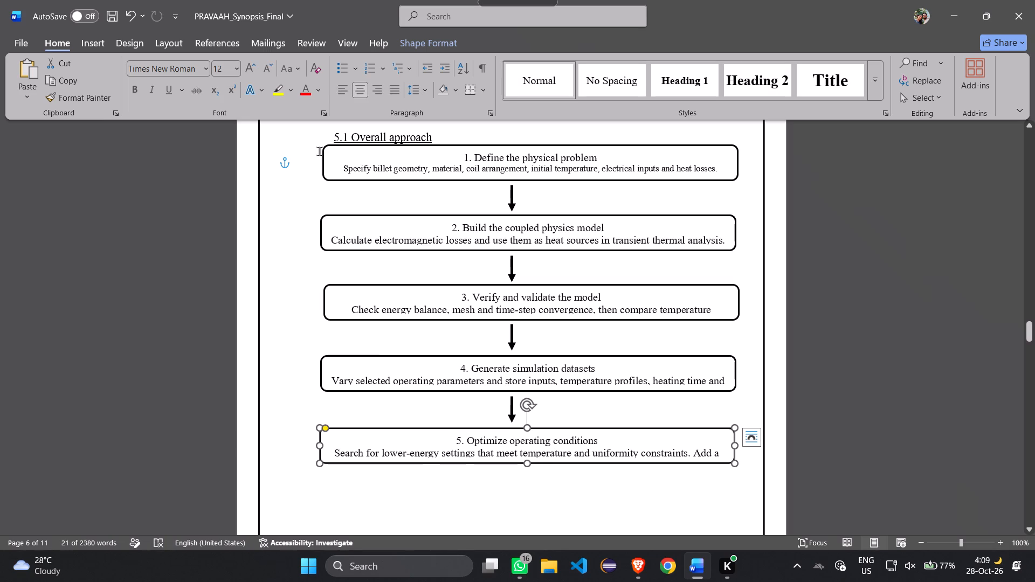
Examine the finished flowchart and the layout of the following pages with the architecture picture and section 5.2.
scroll(420, 367, "down", 1)
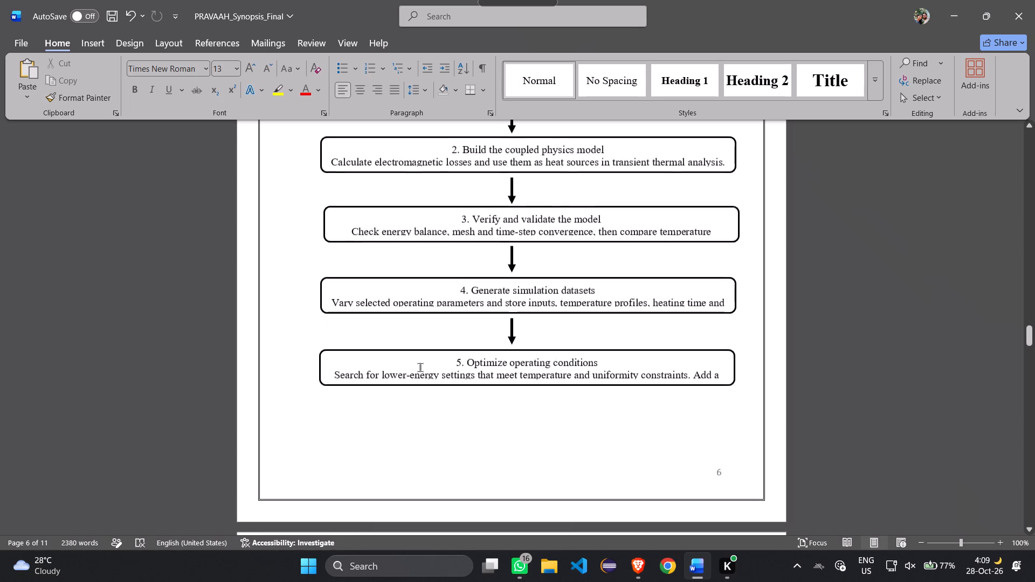
scroll(420, 367, "down", 6)
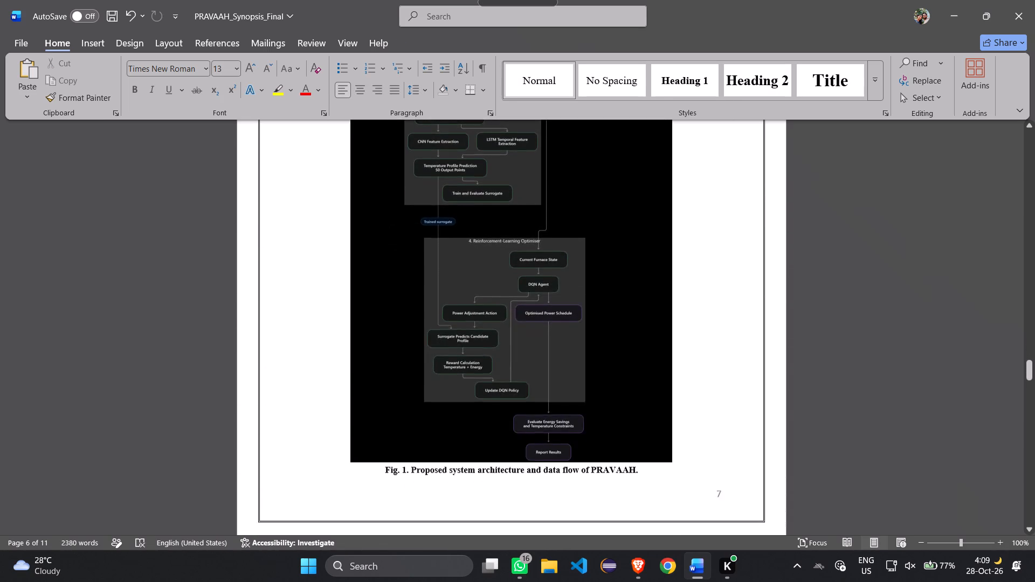
scroll(420, 367, "down", 2)
scroll(420, 367, "up", 3)
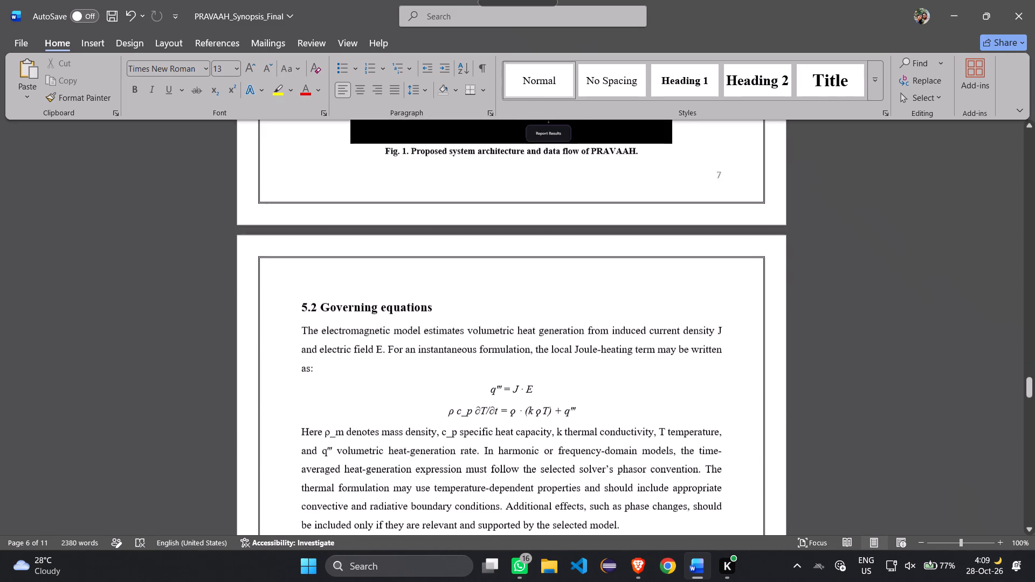
scroll(420, 367, "up", 6)
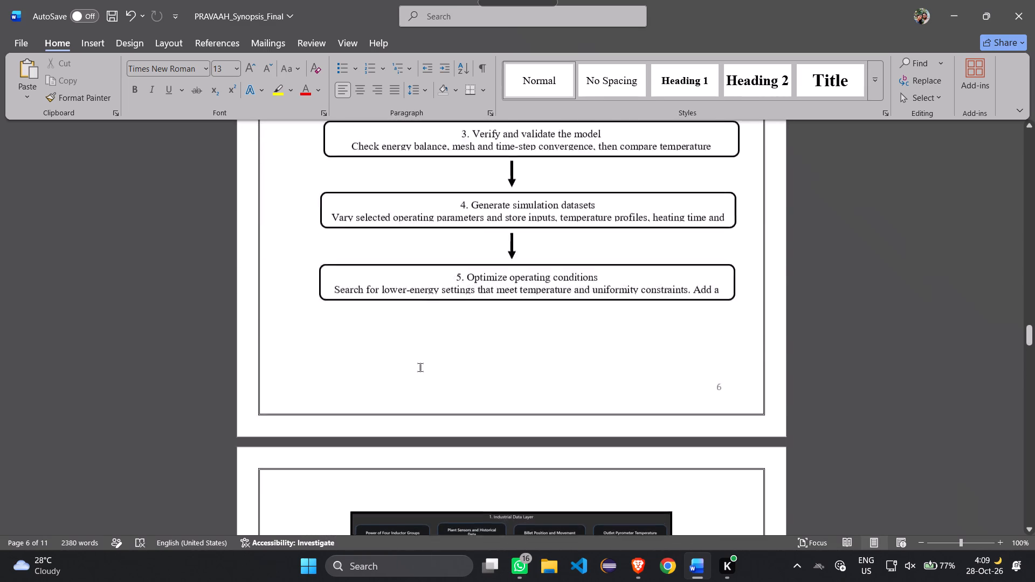
scroll(420, 367, "up", 1)
scroll(420, 367, "down", 1)
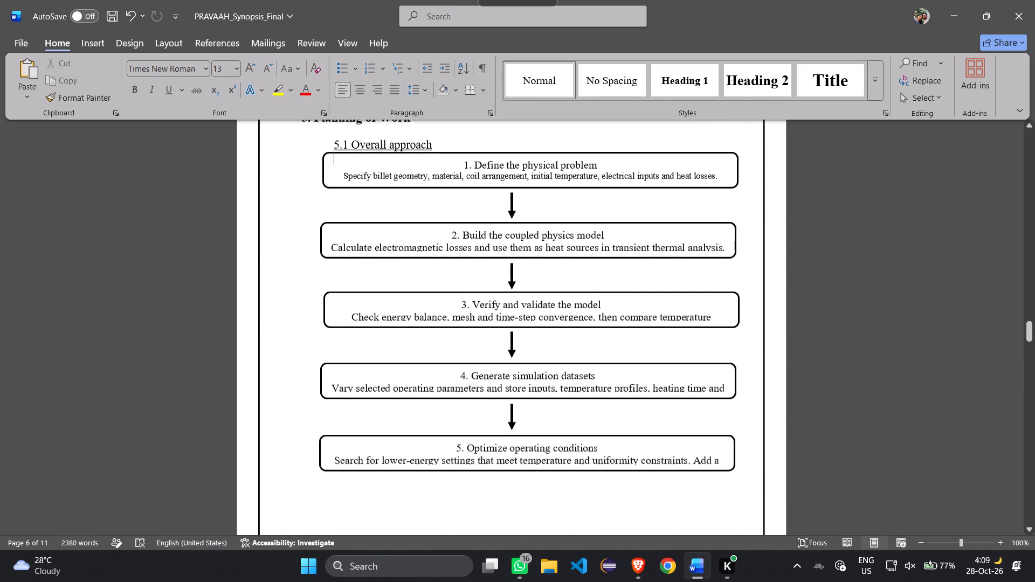
scroll(420, 367, "down", 1)
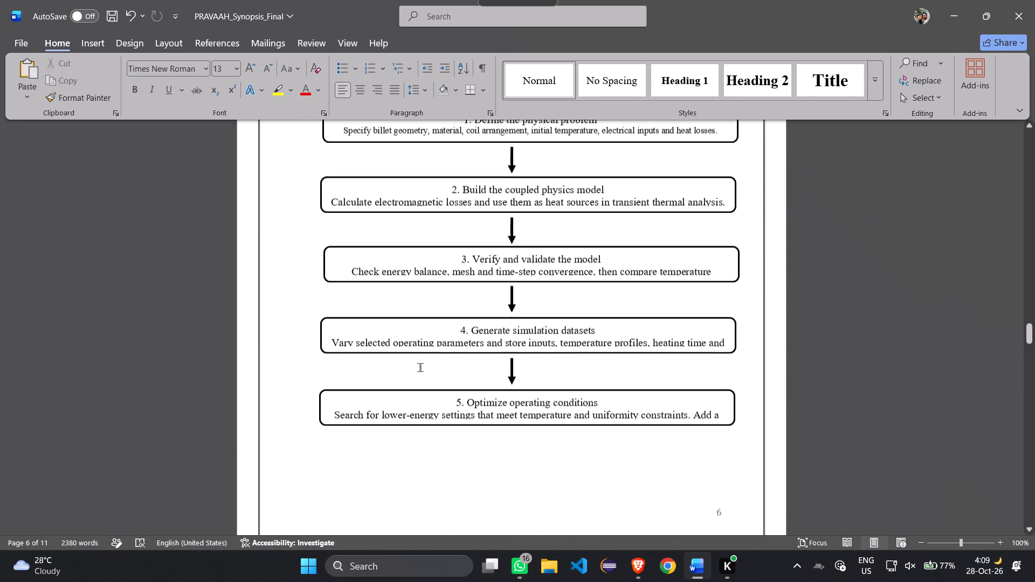
scroll(420, 367, "down", 1)
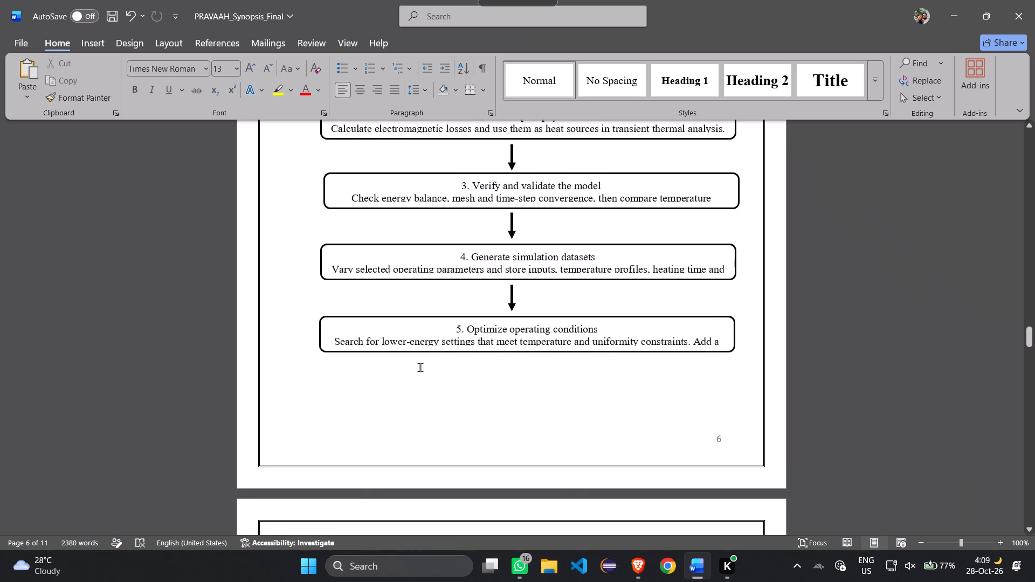
scroll(420, 367, "down", 2)
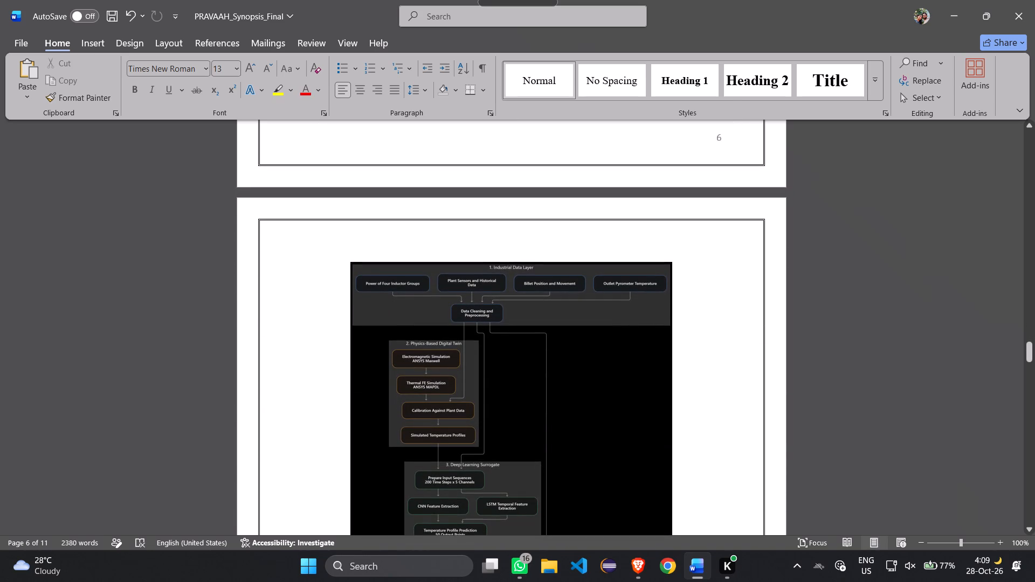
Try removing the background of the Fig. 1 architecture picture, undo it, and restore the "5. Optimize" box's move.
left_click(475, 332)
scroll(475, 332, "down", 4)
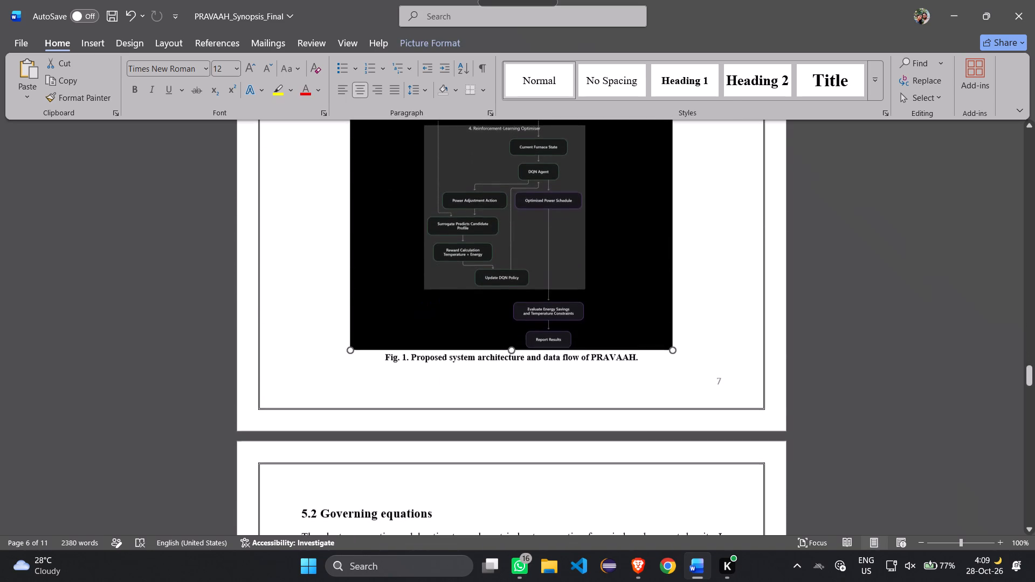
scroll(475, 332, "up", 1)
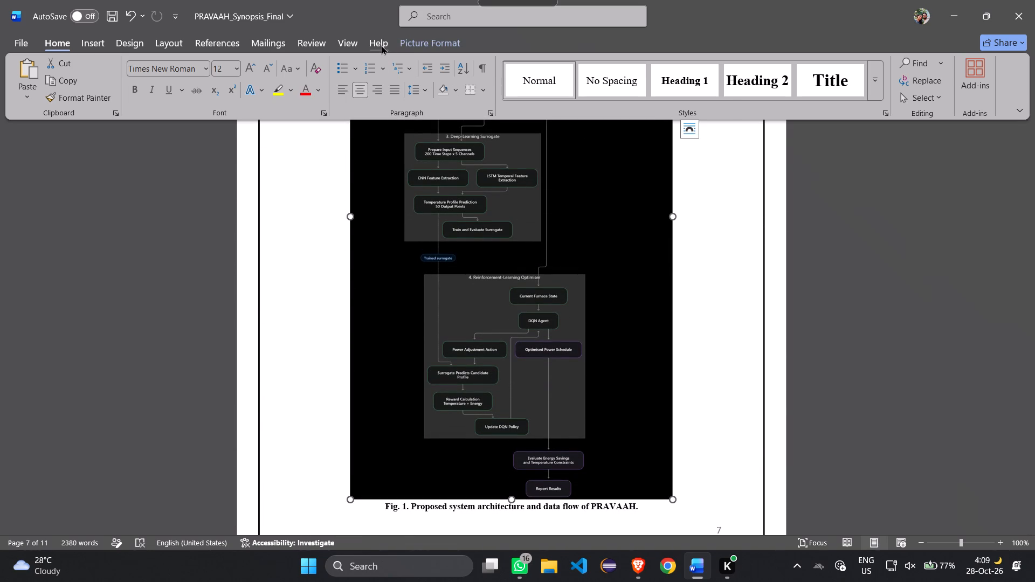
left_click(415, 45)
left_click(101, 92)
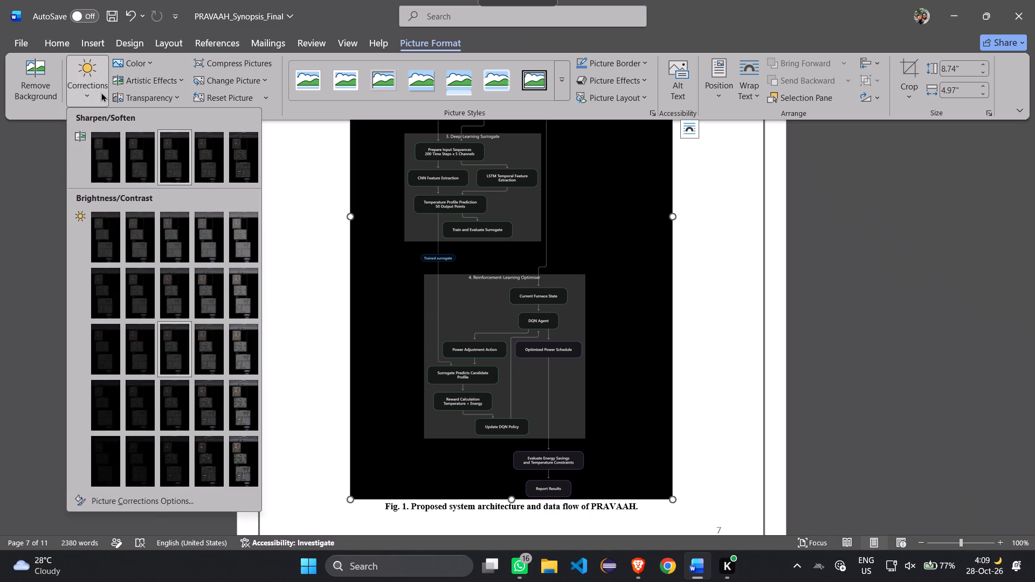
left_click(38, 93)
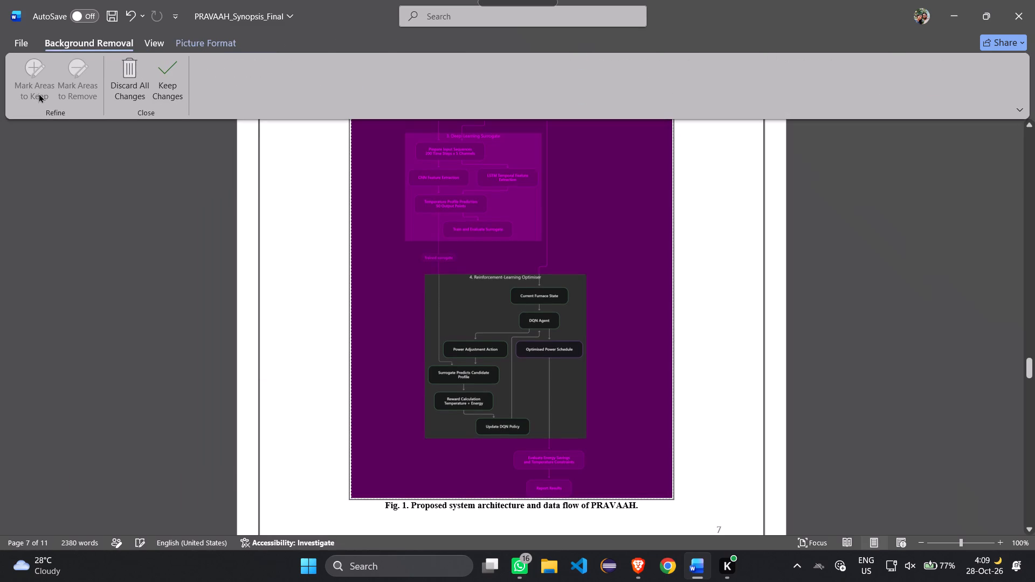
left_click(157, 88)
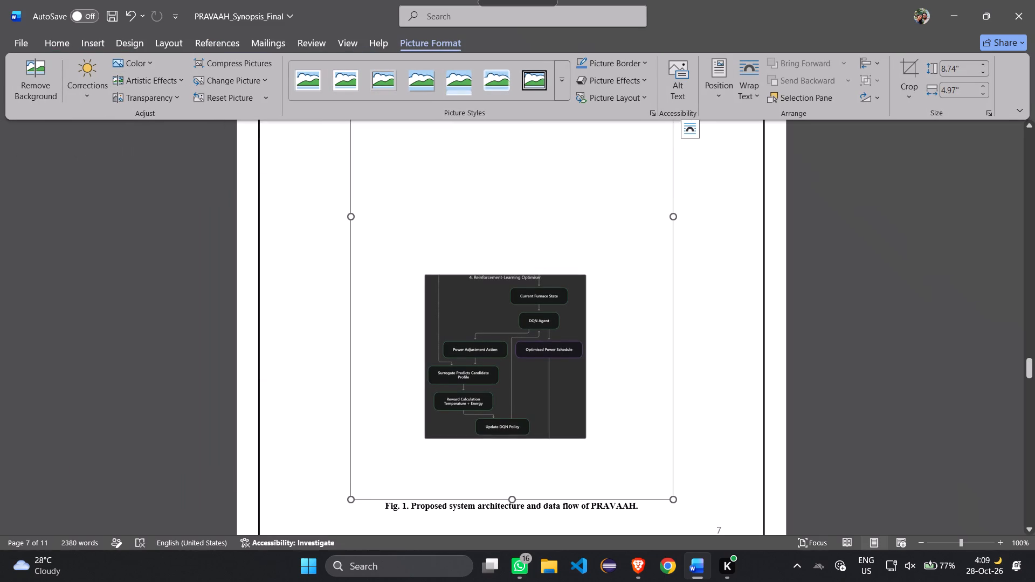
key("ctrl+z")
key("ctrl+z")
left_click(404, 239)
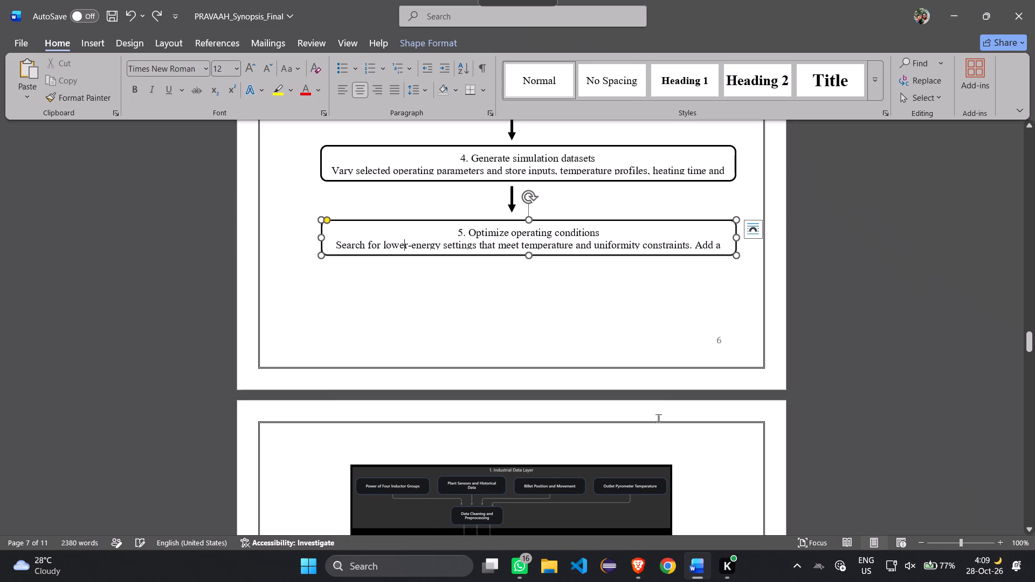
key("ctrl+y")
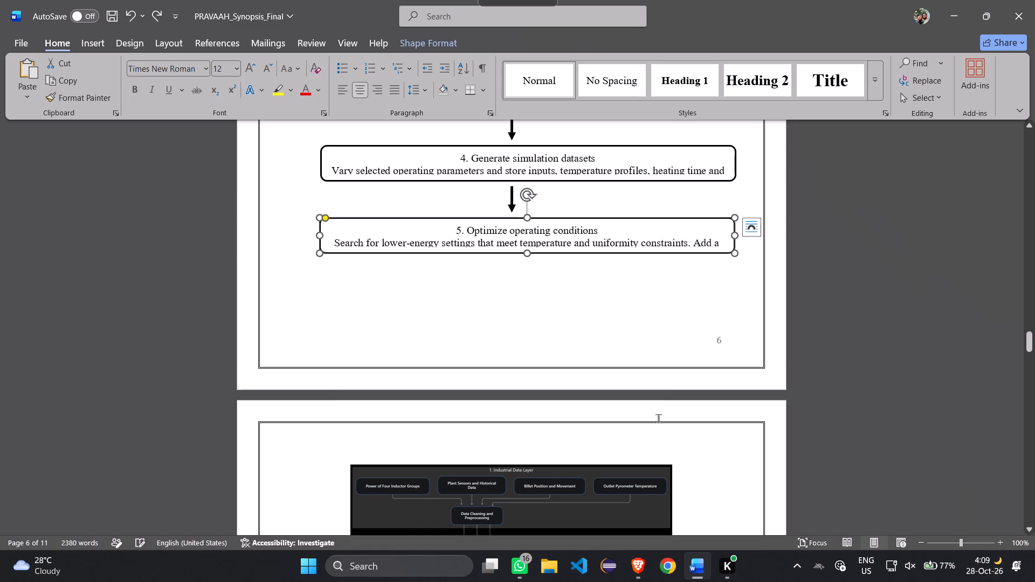
Delete the dark architecture picture above the Fig. 1 caption.
scroll(658, 418, "down", 2)
left_click(552, 356)
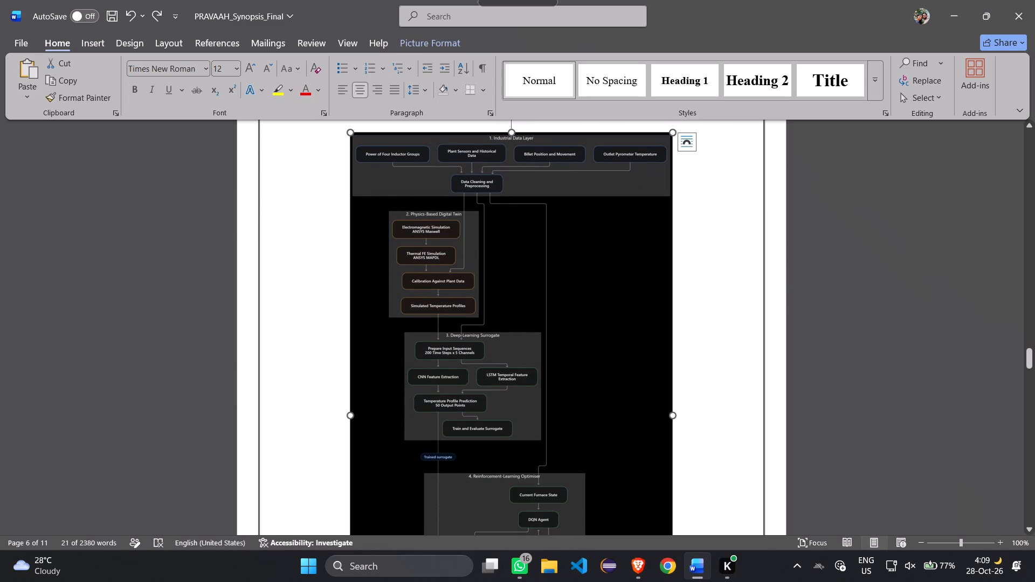
key("Delete")
Insert blank lines before the "5.2 Governing equations" heading to push it below the flowchart onto the next page.
scroll(552, 356, "up", 1)
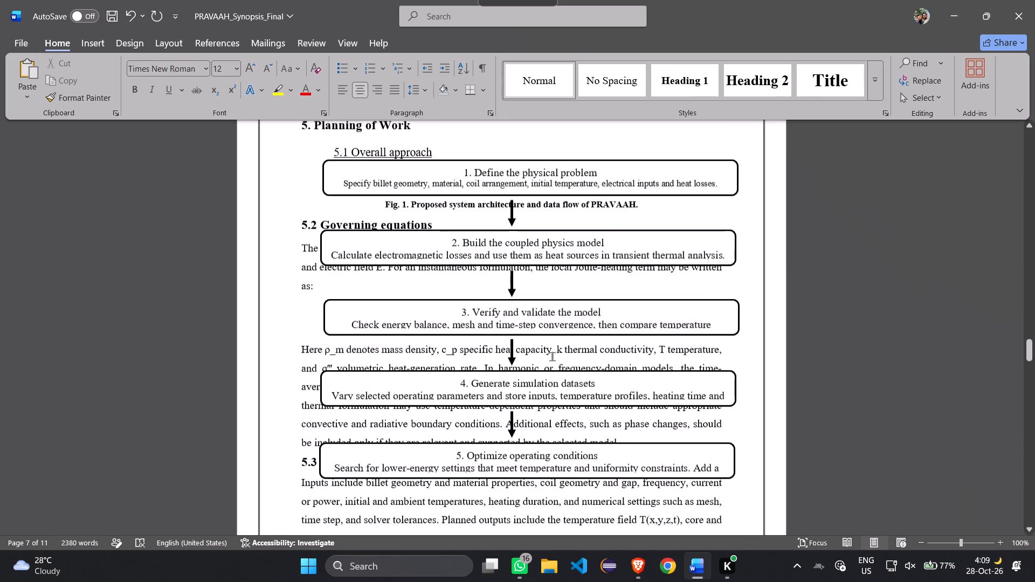
scroll(552, 356, "up", 1)
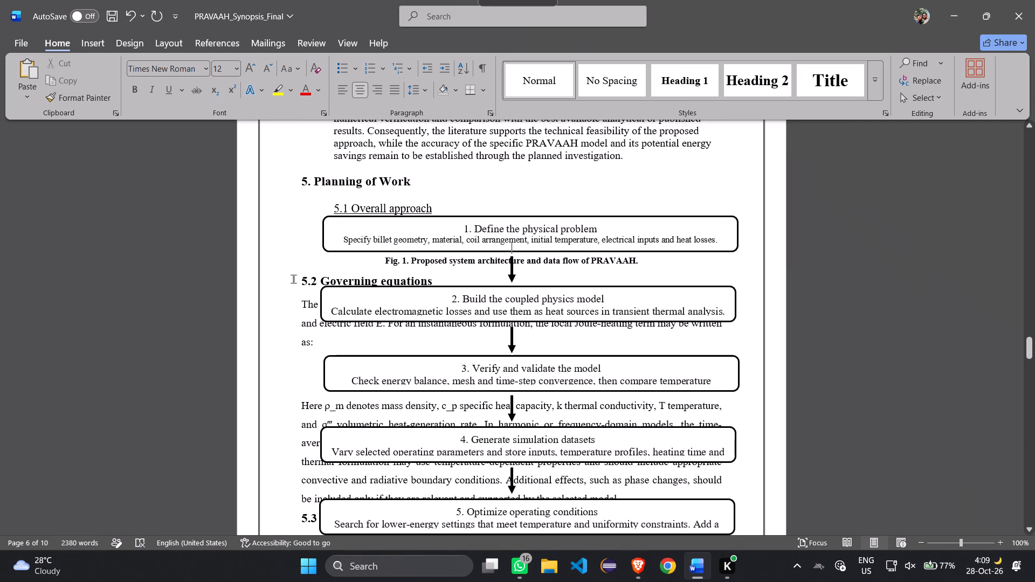
left_click(293, 279)
key("Return")
key("Return")
key("Return")
key("Return")
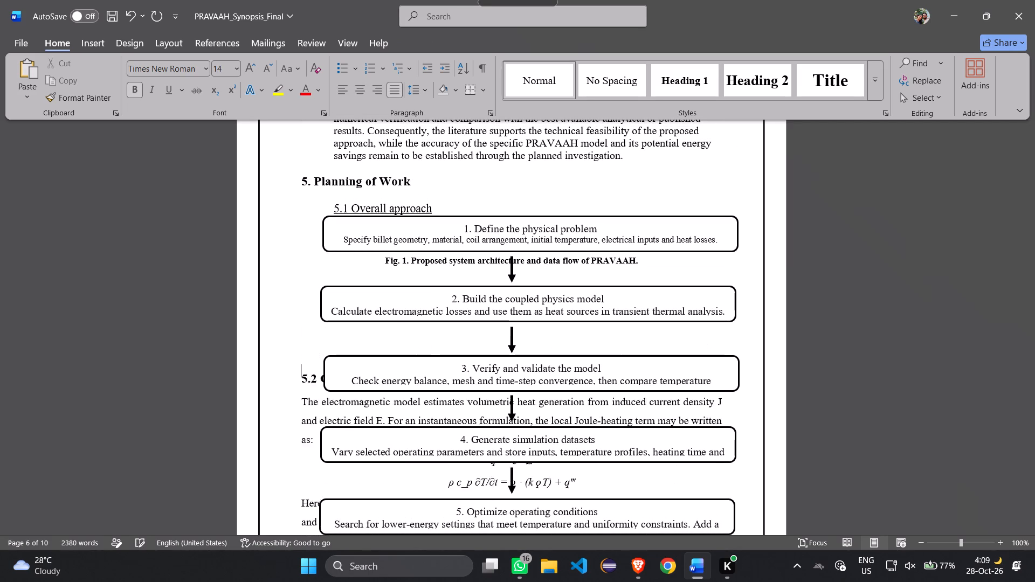
key("Return")
key("Return")
key("Return")
key("Return")
key("Return")
key("Return")
key("Return")
key("Return")
key("Return")
key("Return")
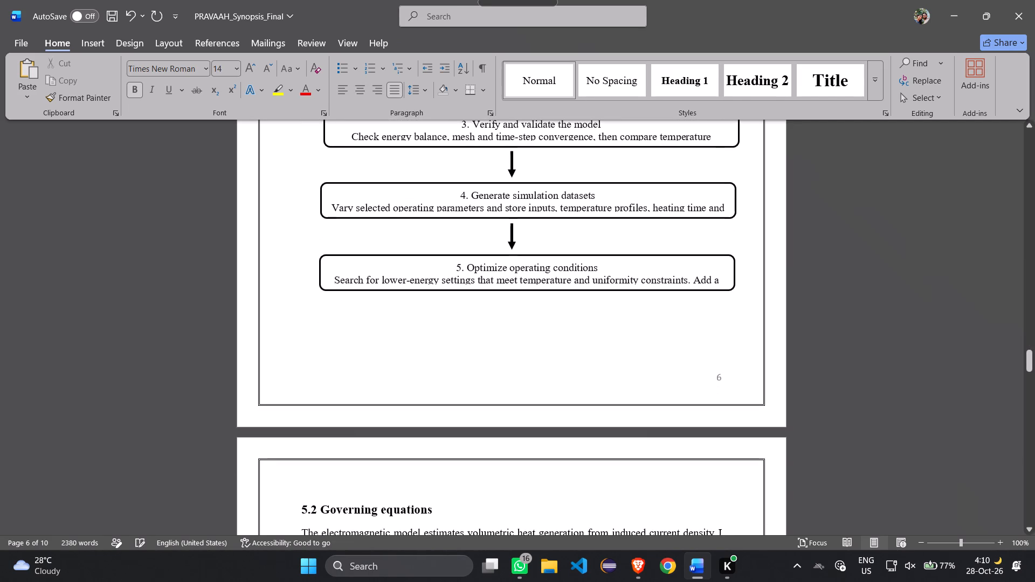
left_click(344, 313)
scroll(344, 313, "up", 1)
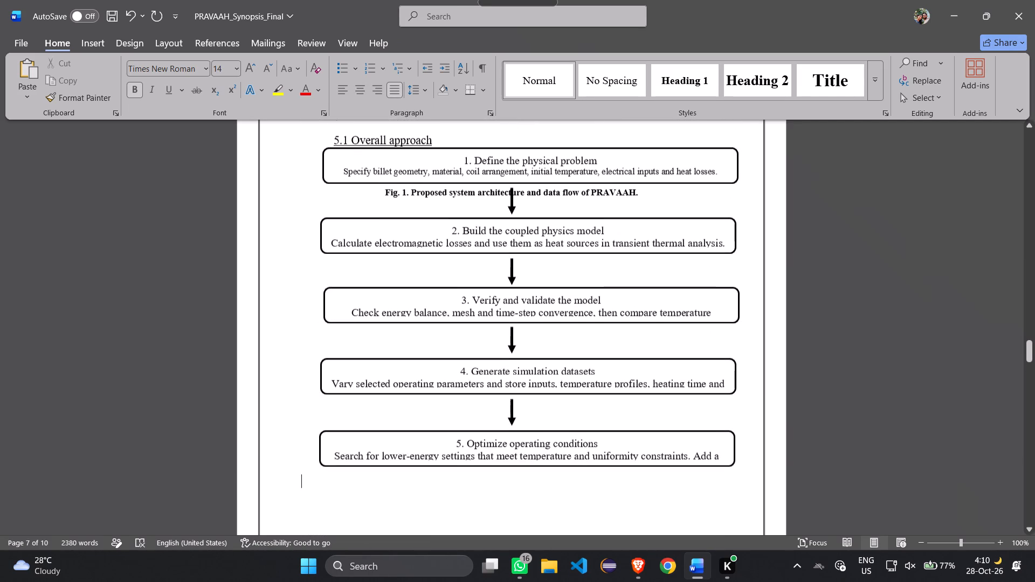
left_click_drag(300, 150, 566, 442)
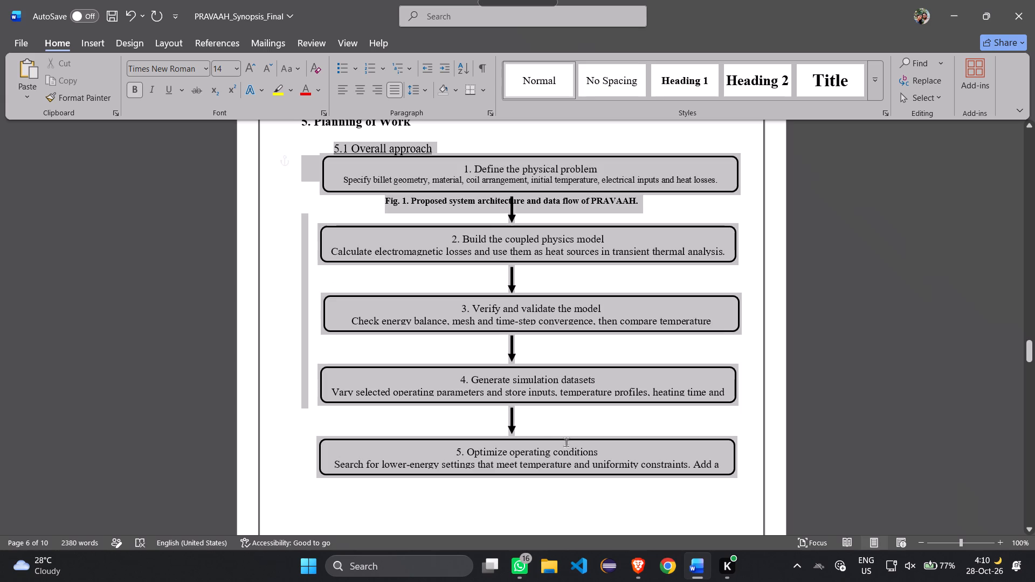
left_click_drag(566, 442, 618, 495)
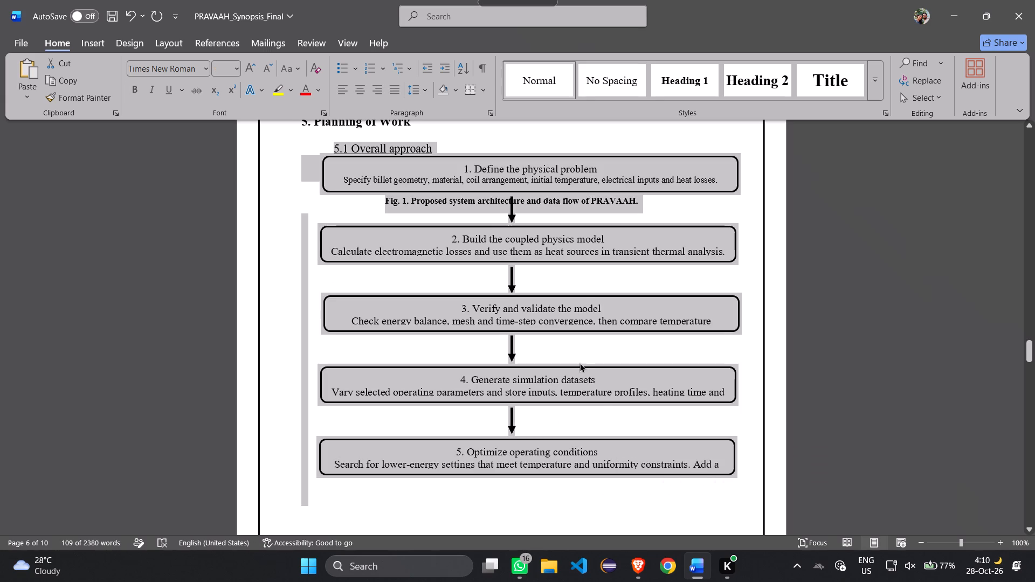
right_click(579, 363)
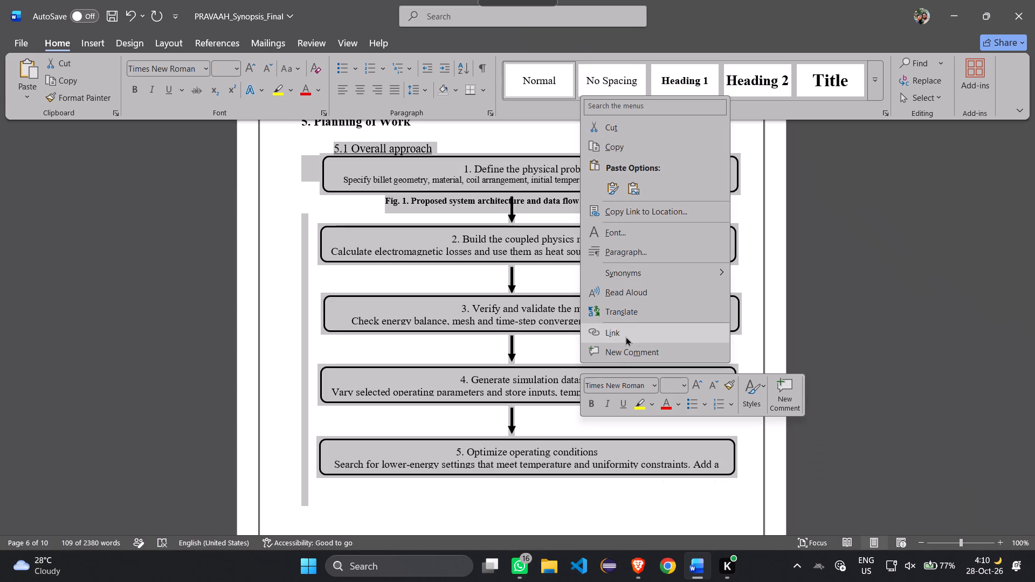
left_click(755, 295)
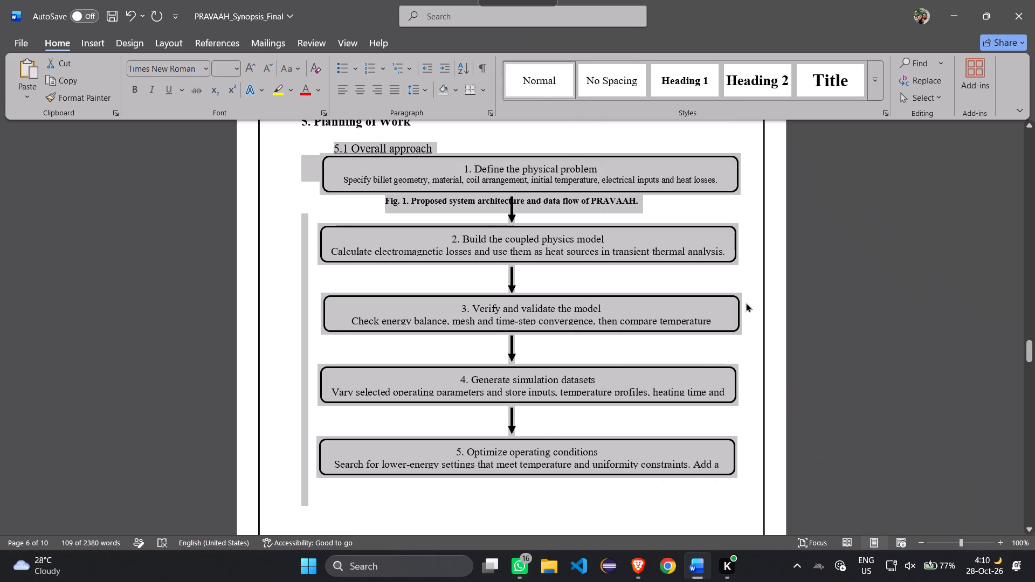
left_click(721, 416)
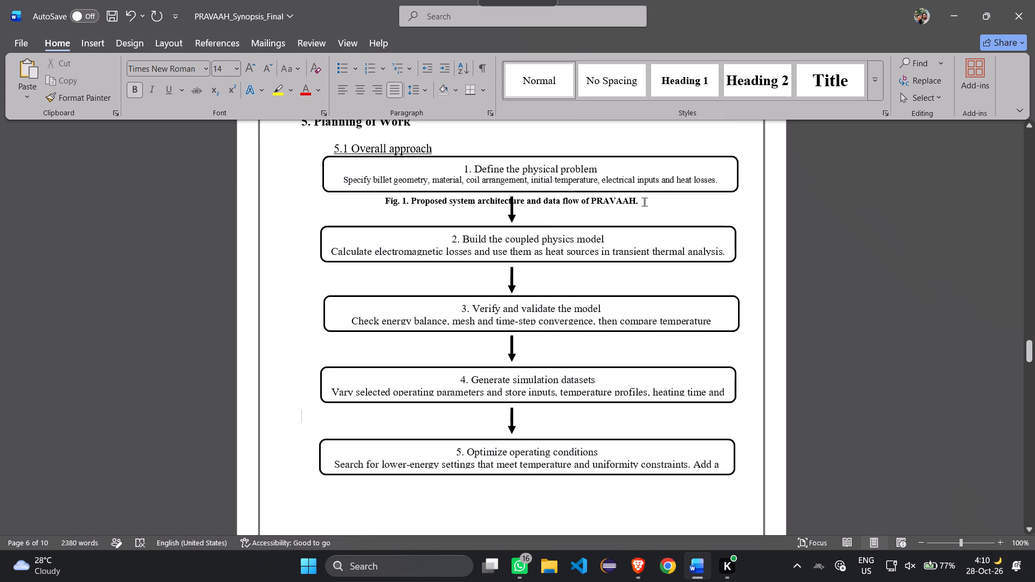
Insert blank lines before the Fig. 1 caption to move it from behind the flowchart to the top of page 7.
left_click(644, 202)
left_click(382, 201)
key("Return")
key("Return")
key("Return")
key("Return")
key("Return")
key("Return")
key("Return")
key("Return")
key("Return")
key("Return")
key("Return")
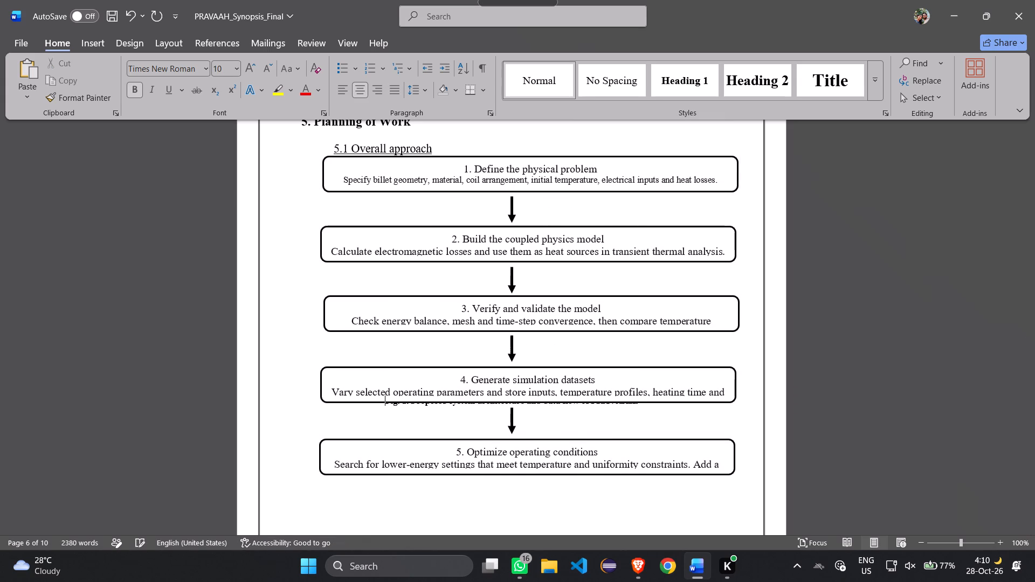
key("Return")
key("Return")
key("Return")
key("Return")
key("Return")
key("Return")
key("Return")
key("Return")
scroll(382, 201, "down", 1)
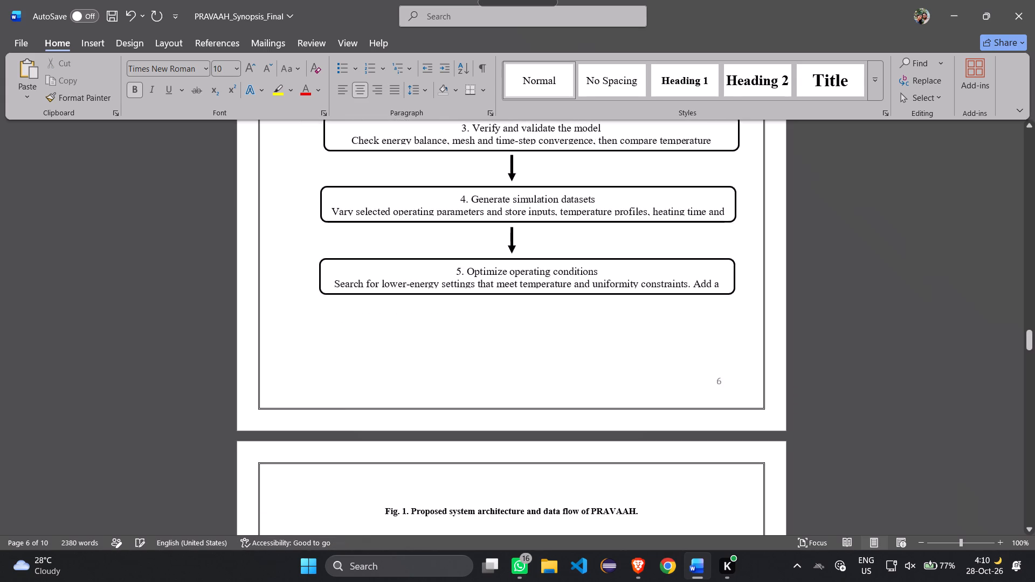
scroll(382, 201, "down", 1)
left_click(394, 368)
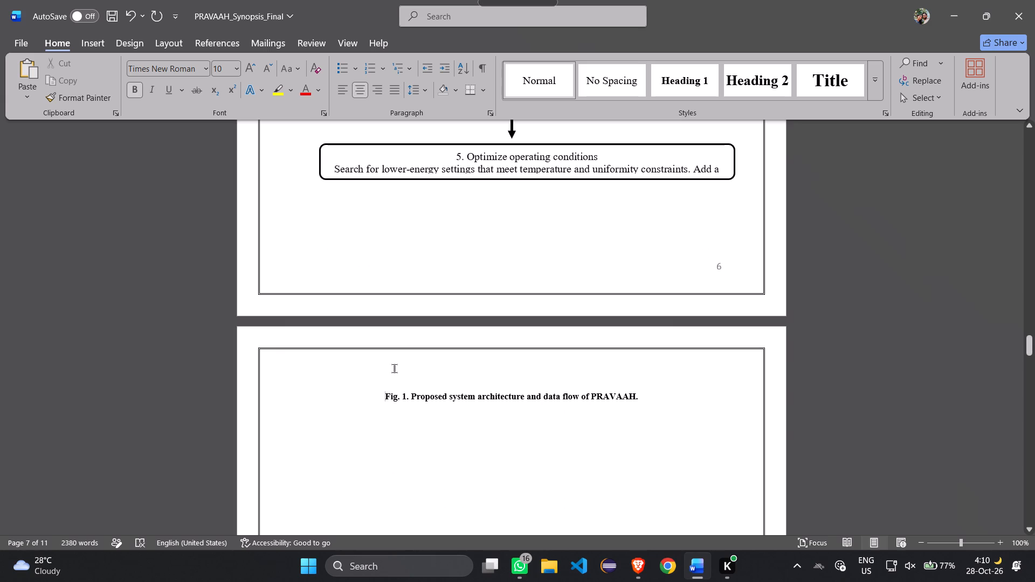
Insert the mermaid-diagram picture from Downloads on a new blank line above the Fig. 1 caption on page 7.
left_click(381, 400)
key("Return")
key("Up")
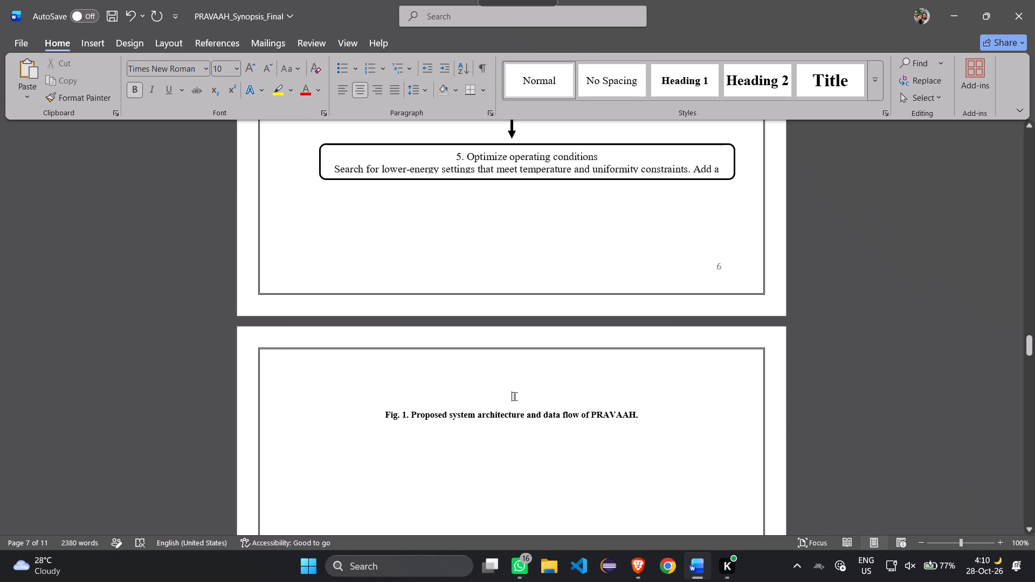
left_click(108, 34)
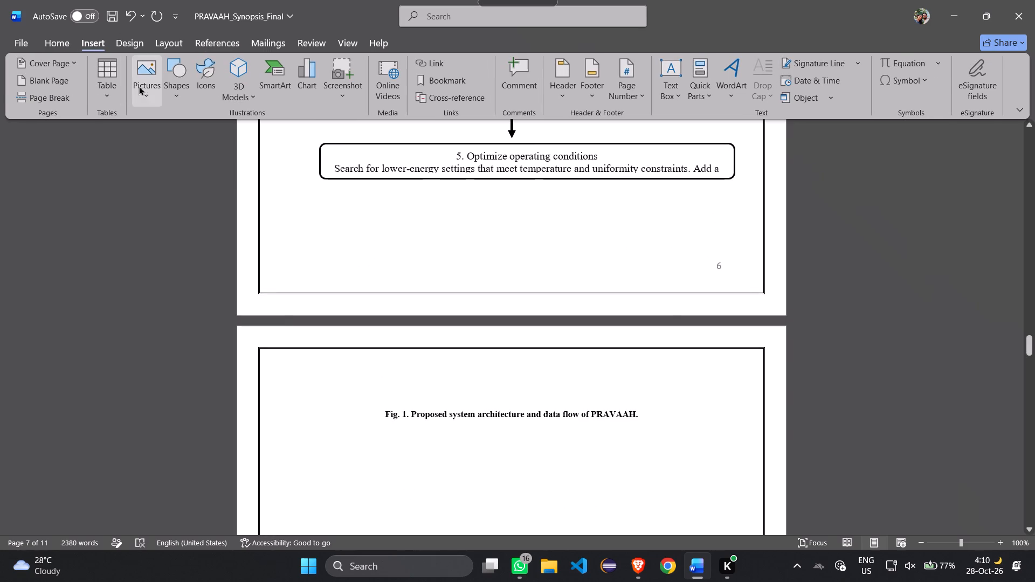
left_click(142, 86)
left_click(164, 133)
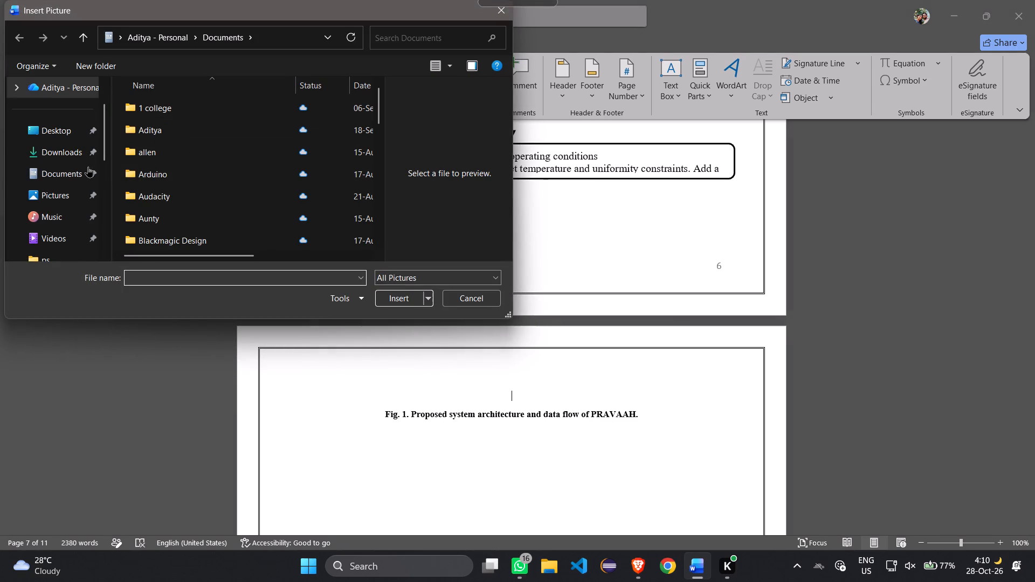
left_click(67, 151)
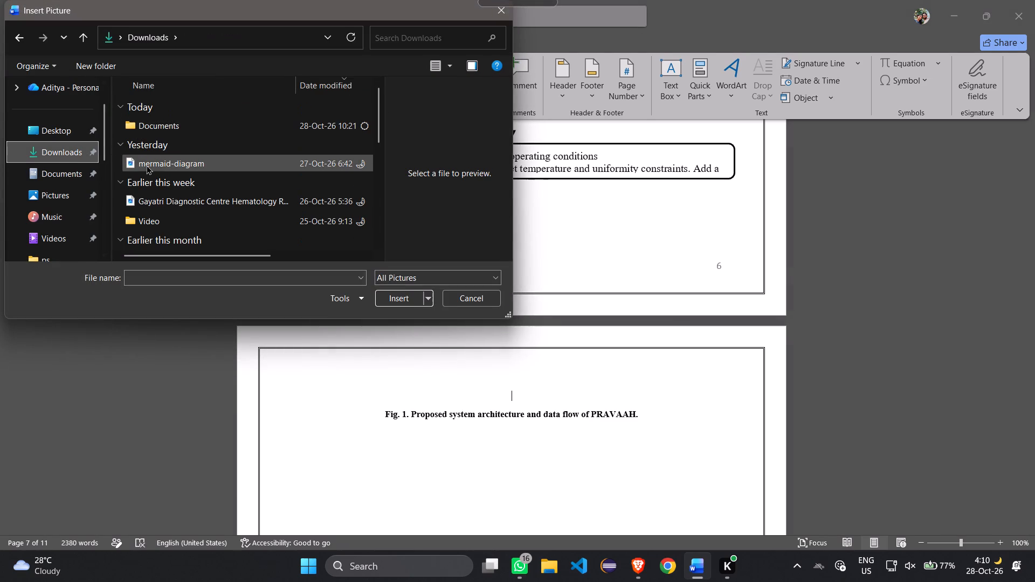
left_click(146, 165)
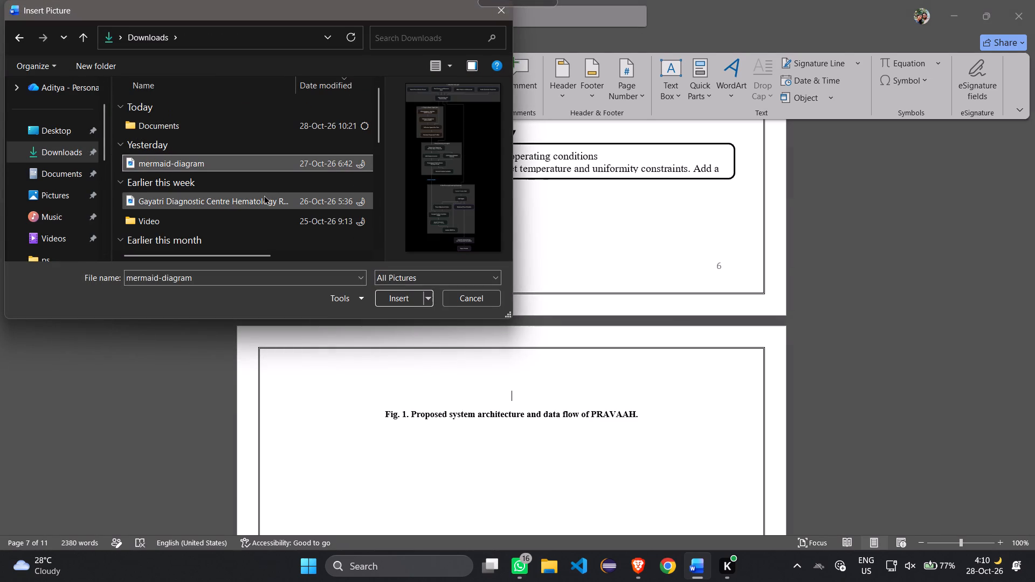
left_click(403, 299)
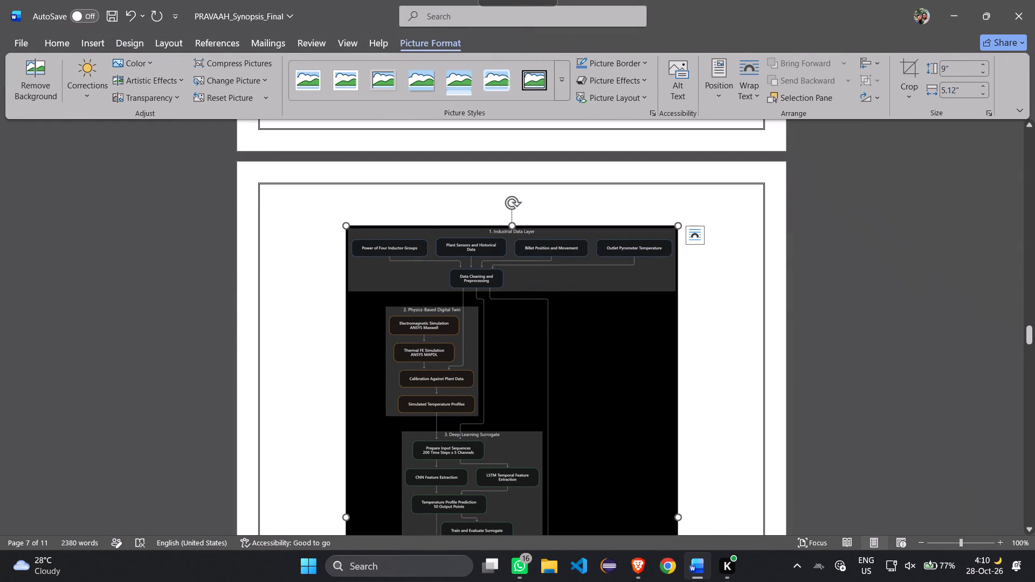
Review the inserted flowchart on page 7, the Fig. 1 caption placement and the layout of section 5.2 after it.
right_click(565, 336)
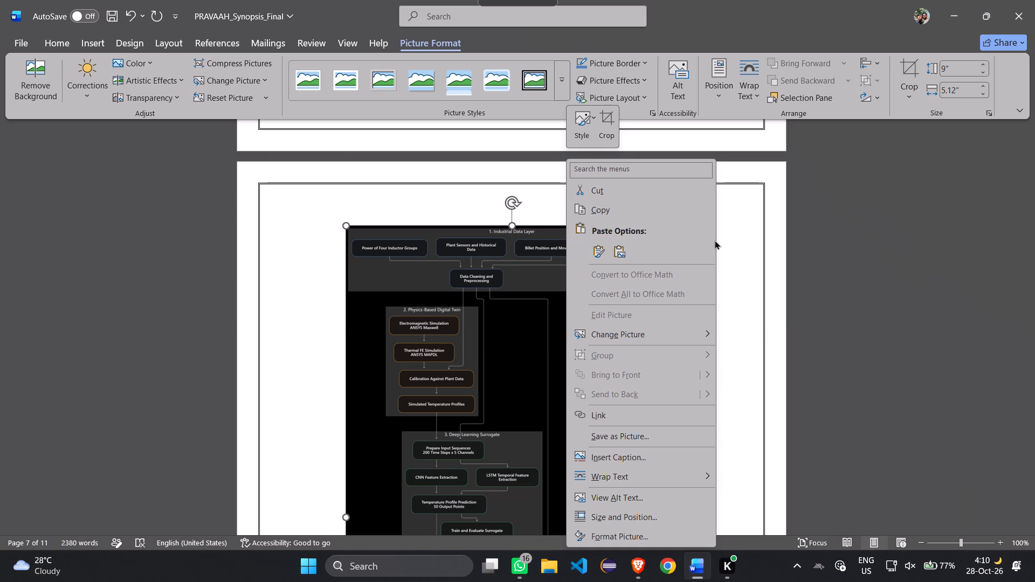
left_click(411, 275)
scroll(411, 275, "down", 1)
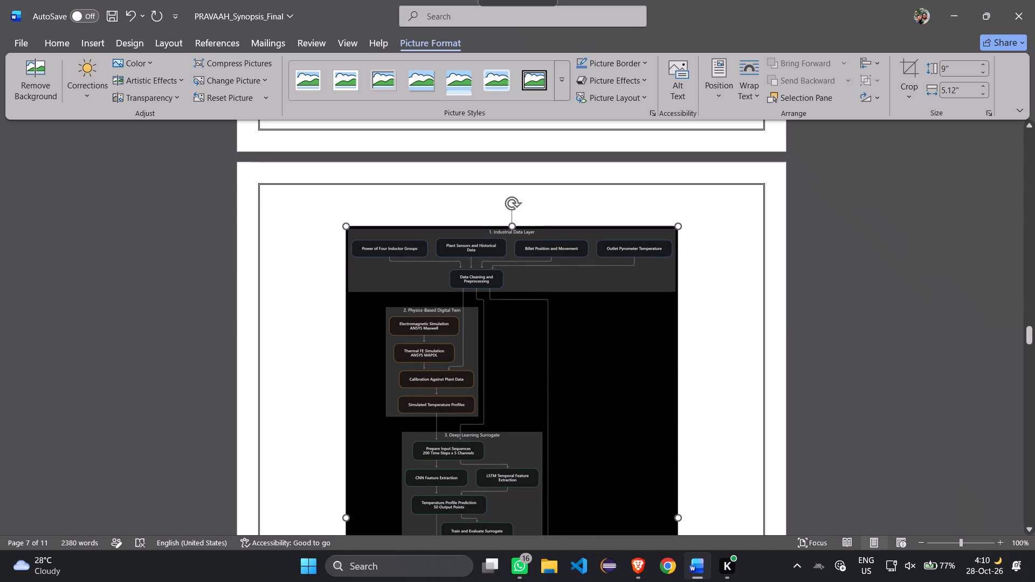
scroll(411, 275, "down", 6)
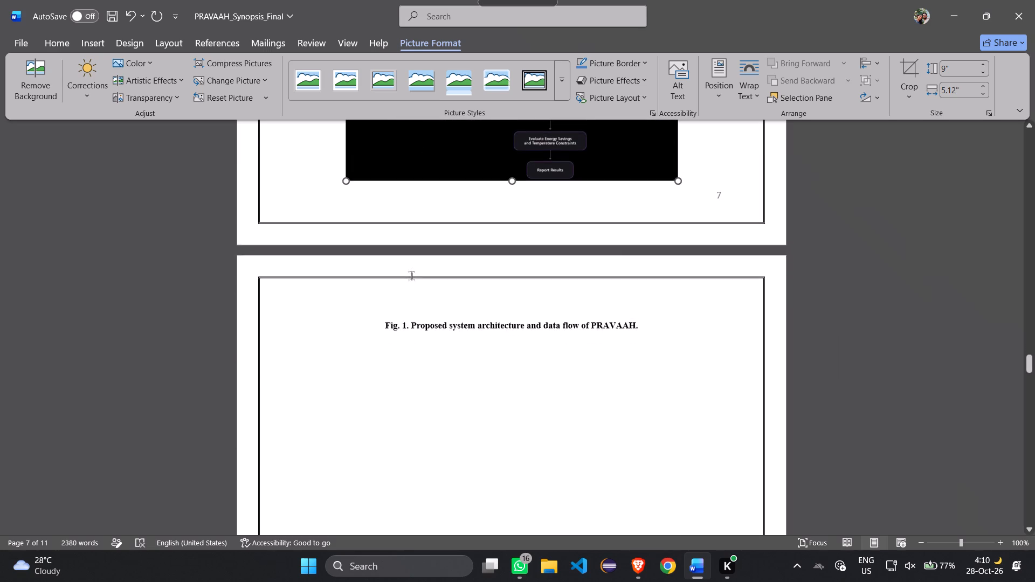
scroll(411, 275, "up", 4)
scroll(411, 275, "down", 2)
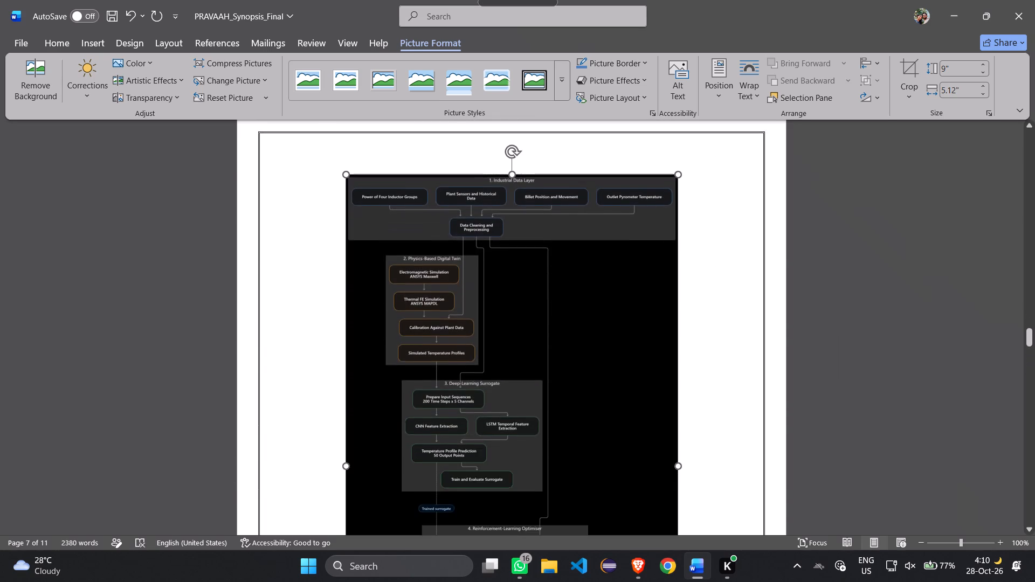
scroll(411, 275, "down", 2)
scroll(411, 275, "up", 1)
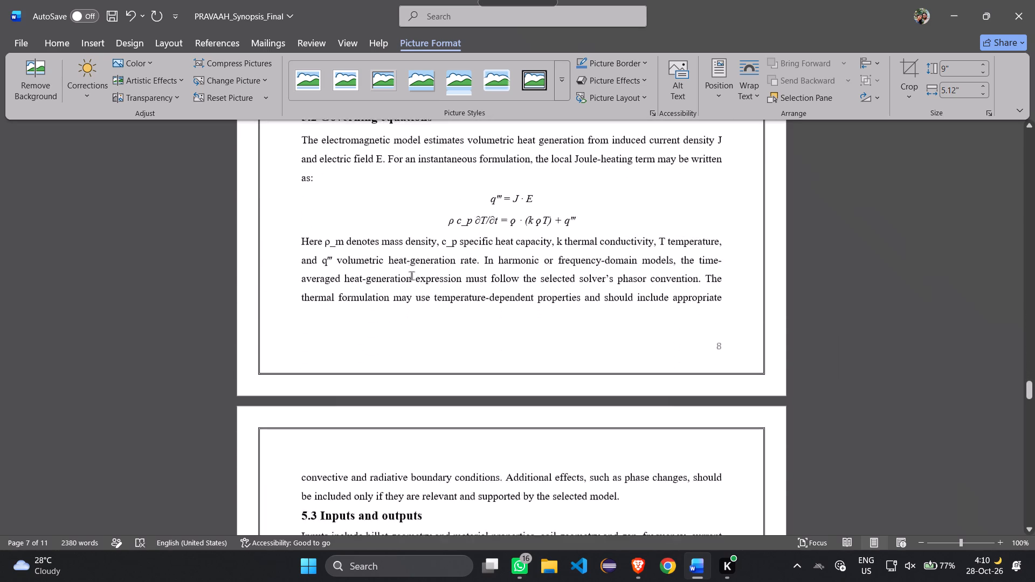
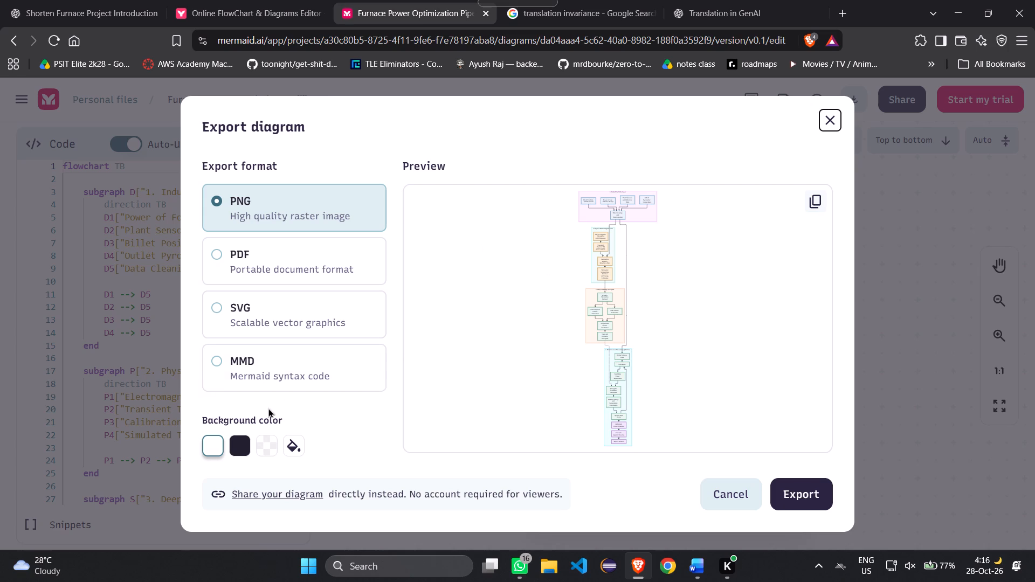
Export the vertical diagram as a PNG with a white background and save it in the Downloads folder.
left_click(263, 445)
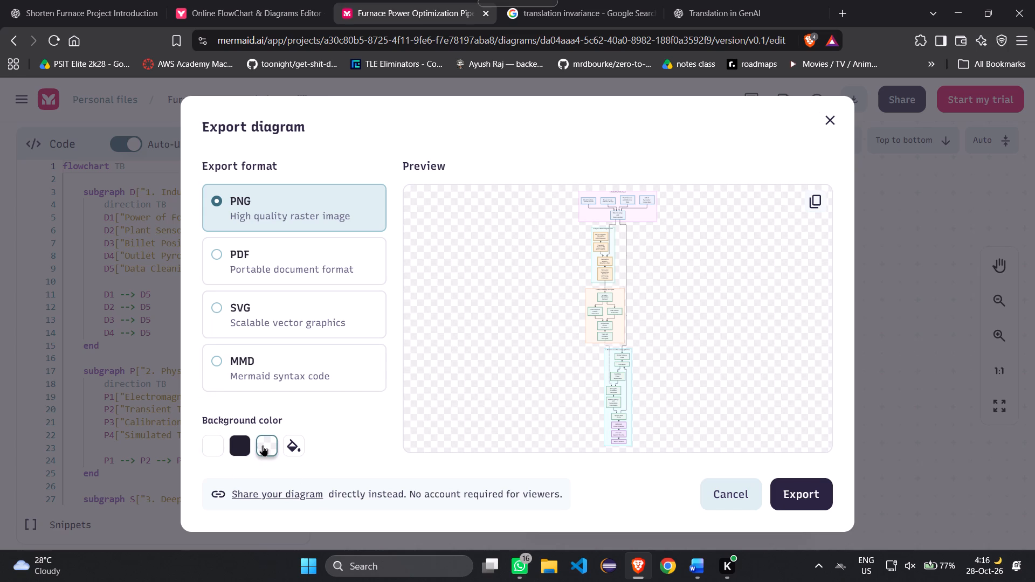
left_click(210, 448)
left_click(289, 254)
left_click(287, 299)
left_click(285, 387)
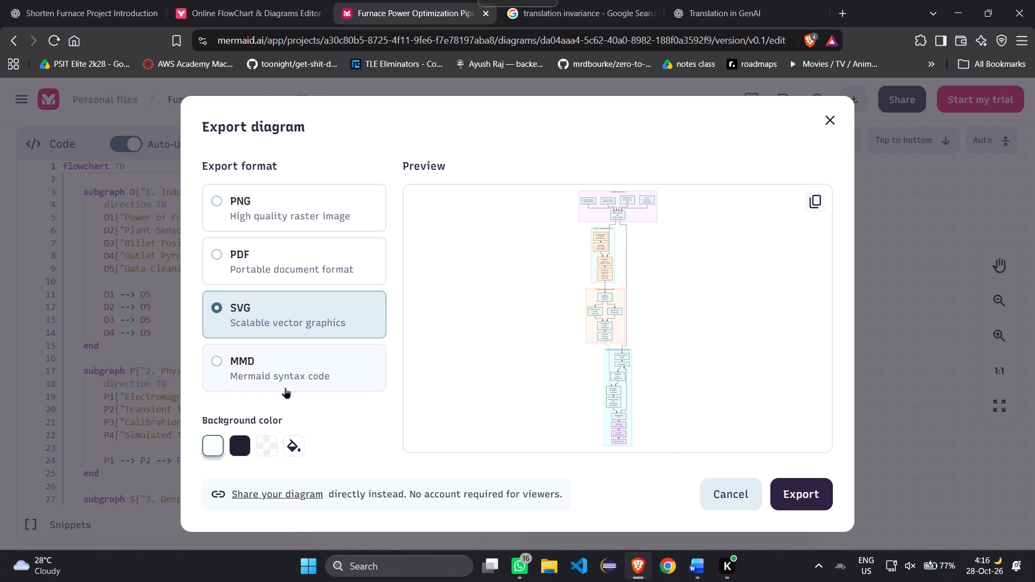
left_click(304, 216)
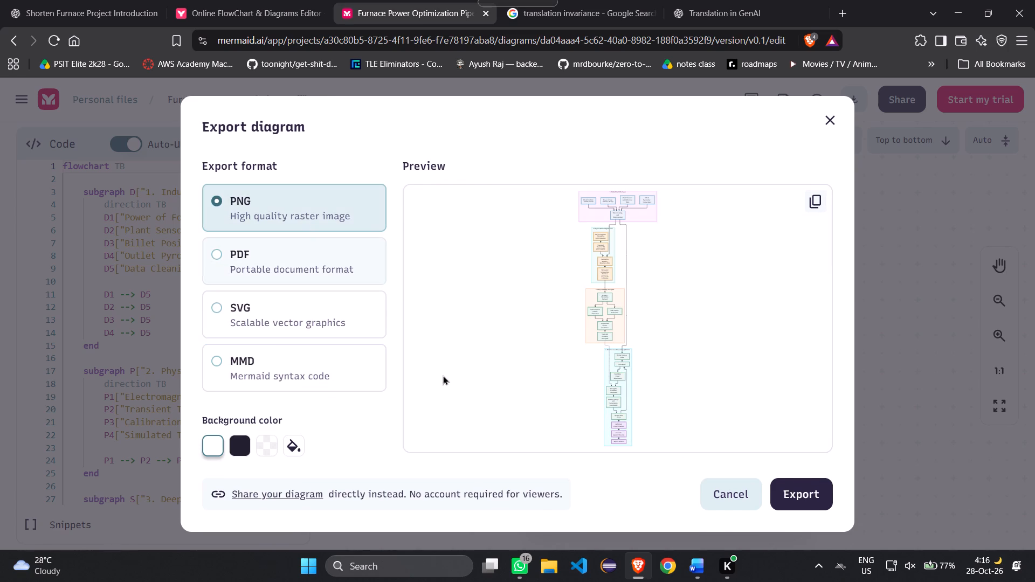
left_click(801, 495)
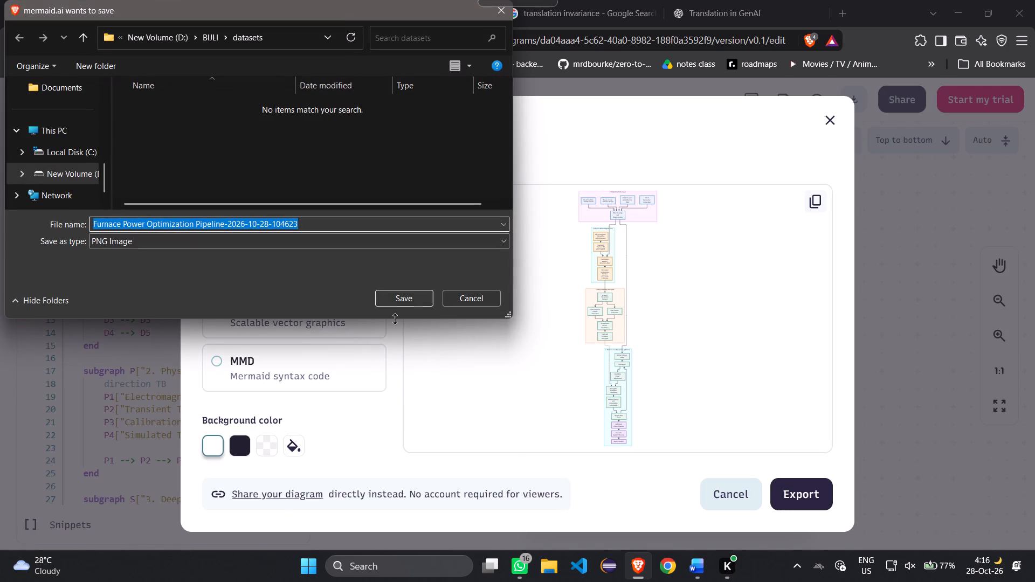
scroll(68, 127, "up", 1)
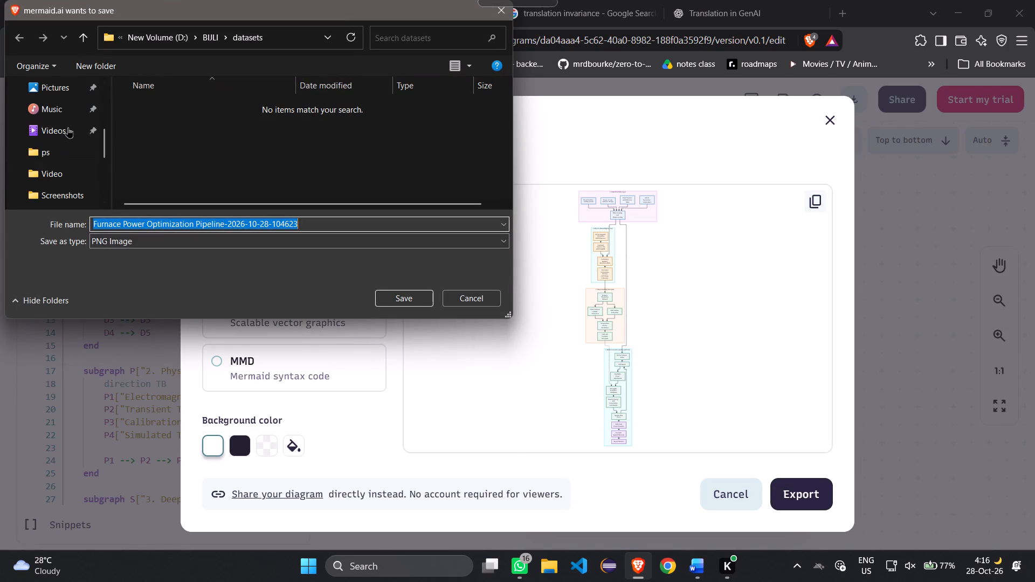
scroll(55, 117, "up", 1)
left_click(50, 170)
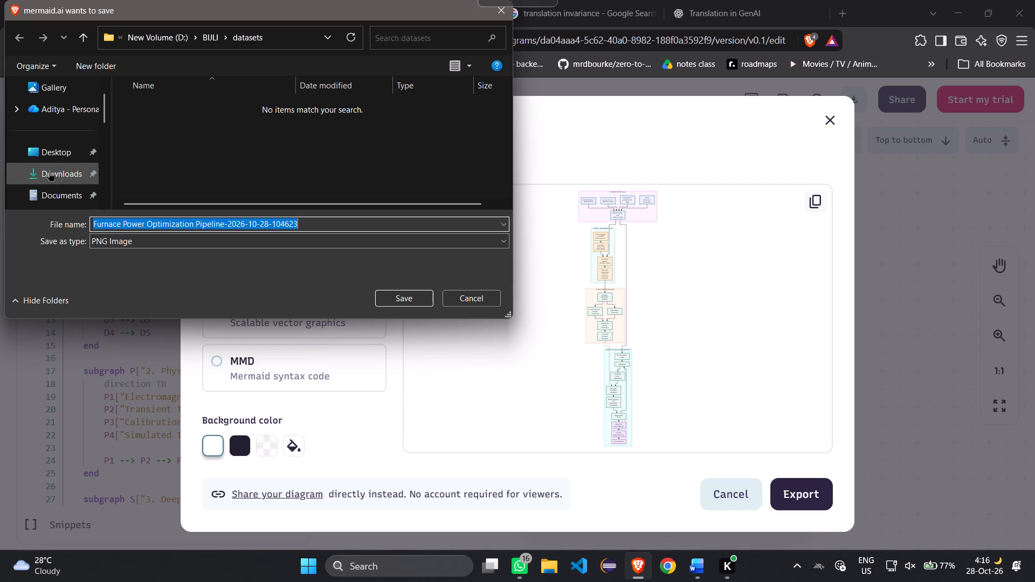
left_click(389, 295)
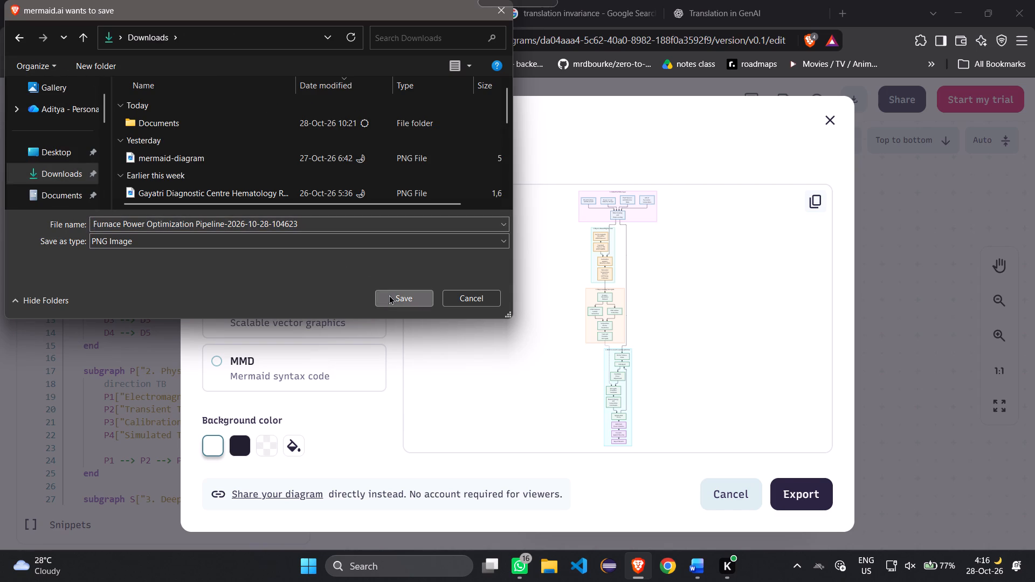
Open the exported PNG in Photos, get the browser out of the way, and copy the diagram image to the clipboard.
left_click(804, 84)
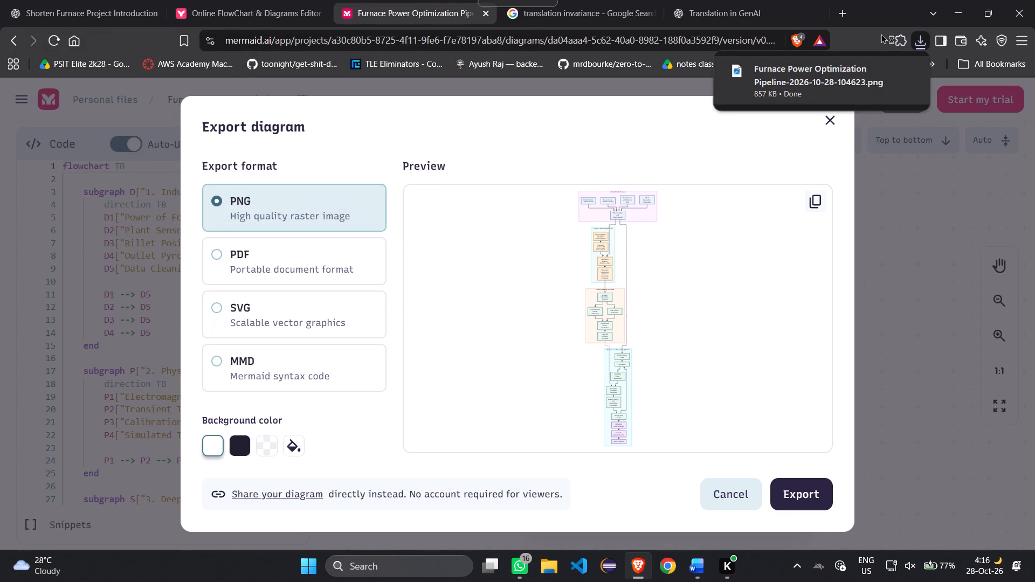
left_click(950, 2)
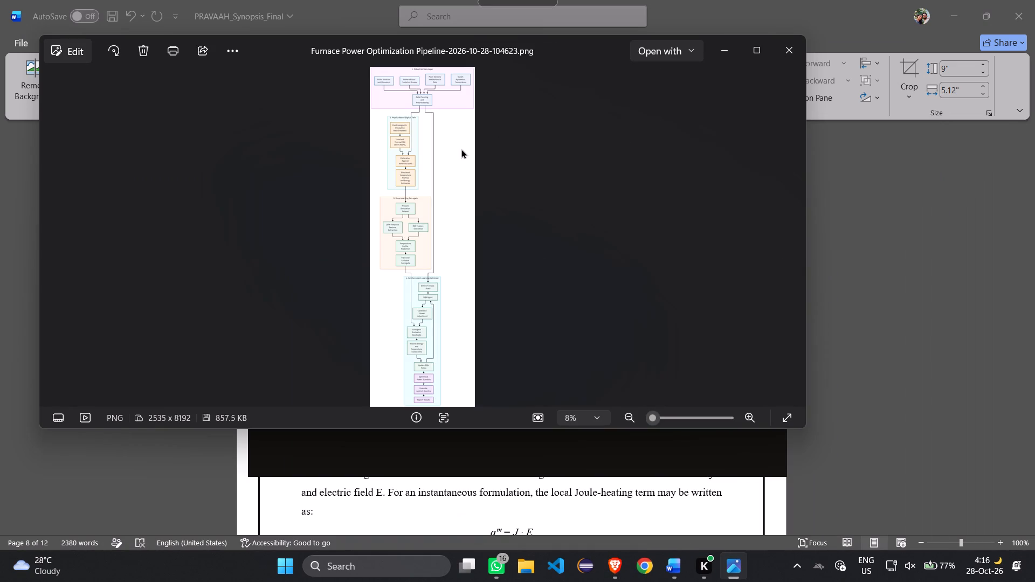
right_click(459, 145)
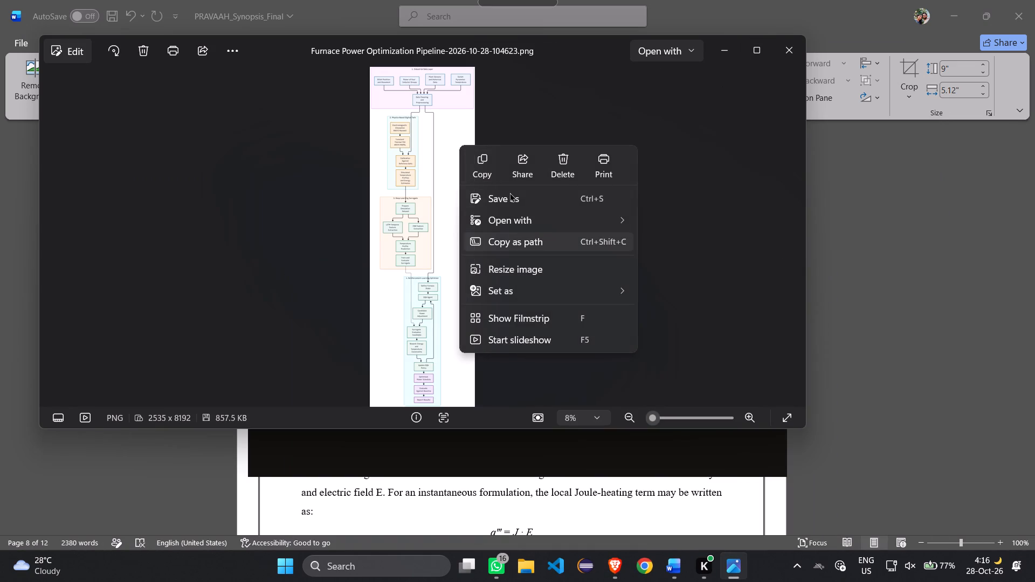
left_click(489, 232)
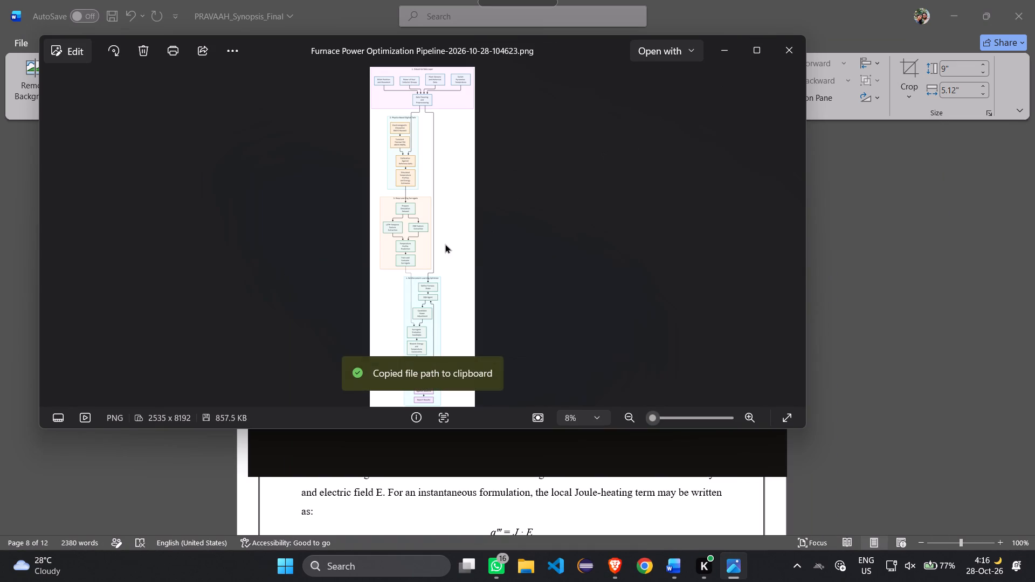
right_click(445, 244)
left_click(468, 266)
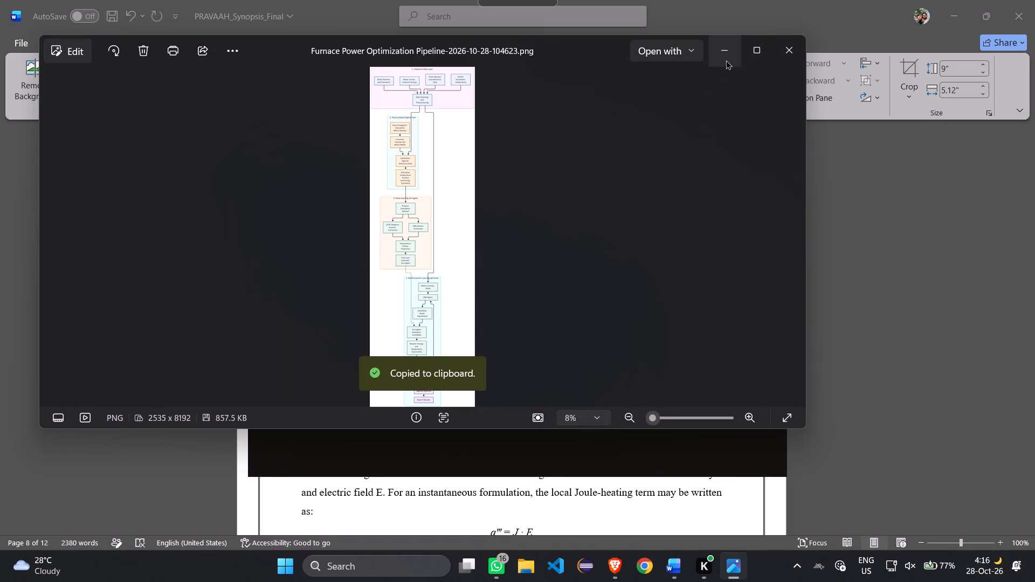
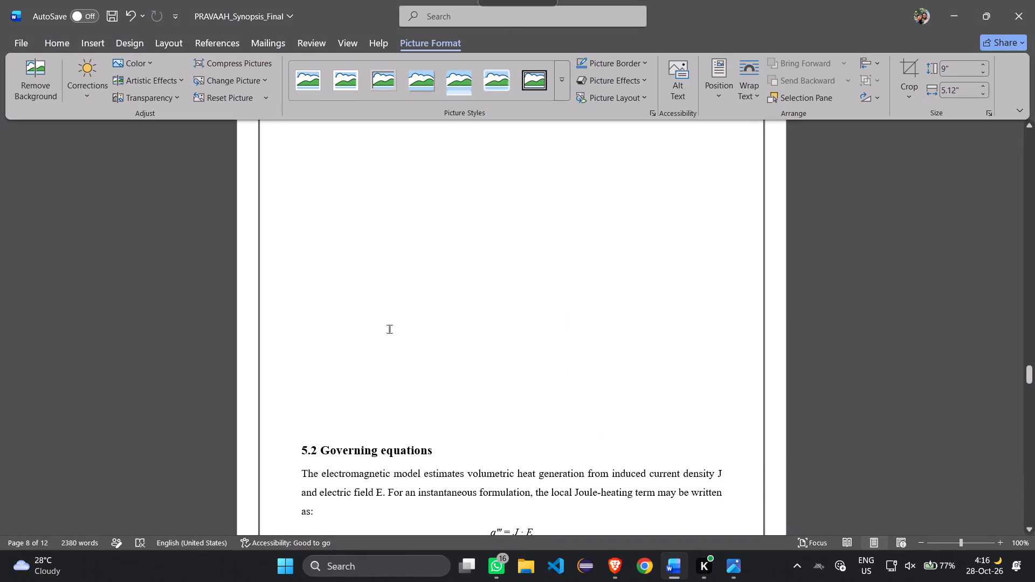
Replace the dark architecture diagram on page 7 with the newly exported Furnace Power Optimization Pipeline image from the Downloads folder.
scroll(384, 350, "up", 2)
scroll(450, 281, "up", 1)
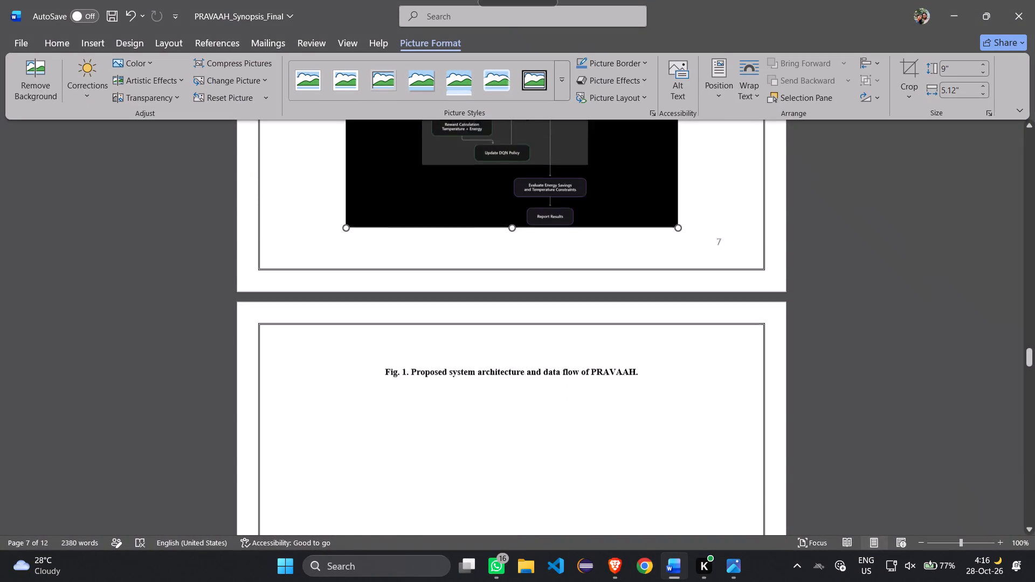
scroll(450, 281, "up", 1)
scroll(561, 265, "up", 6)
scroll(561, 265, "down", 1)
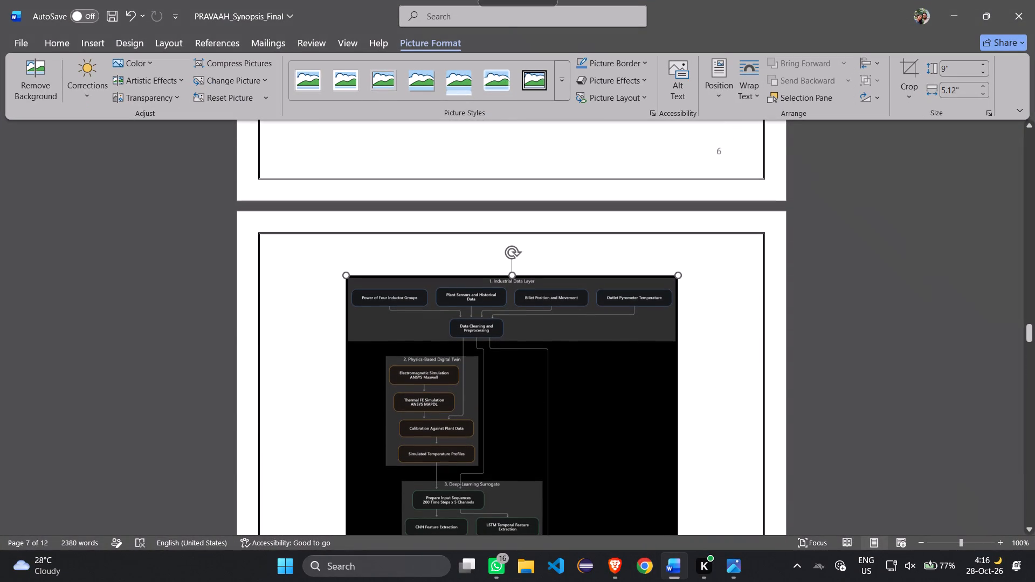
right_click(643, 334)
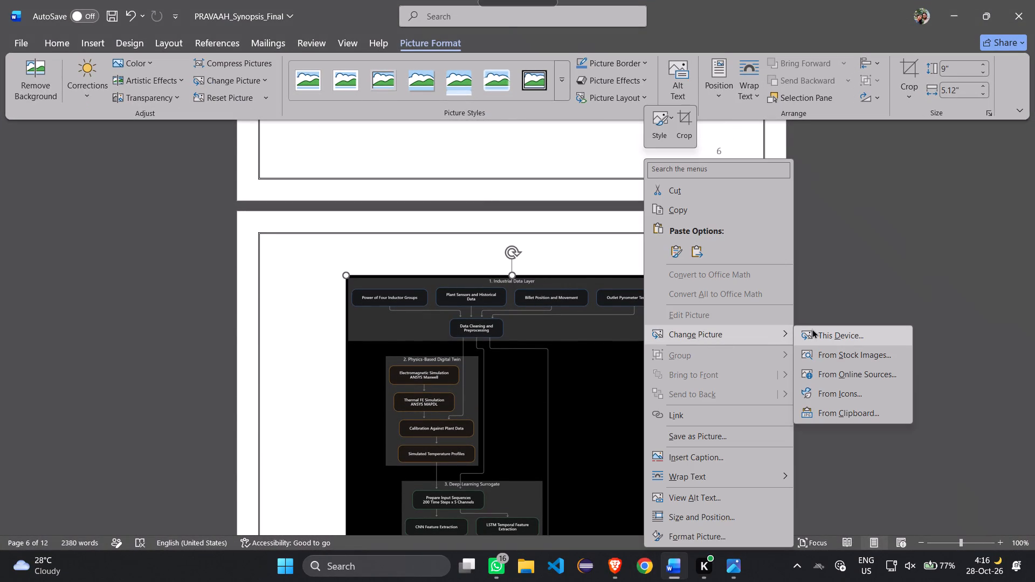
left_click(813, 329)
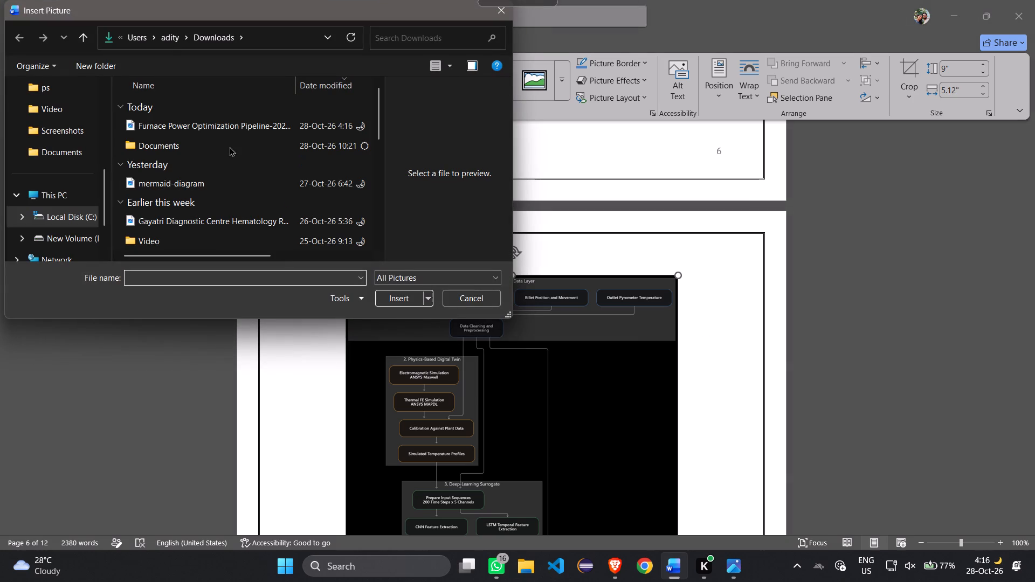
left_click(218, 133)
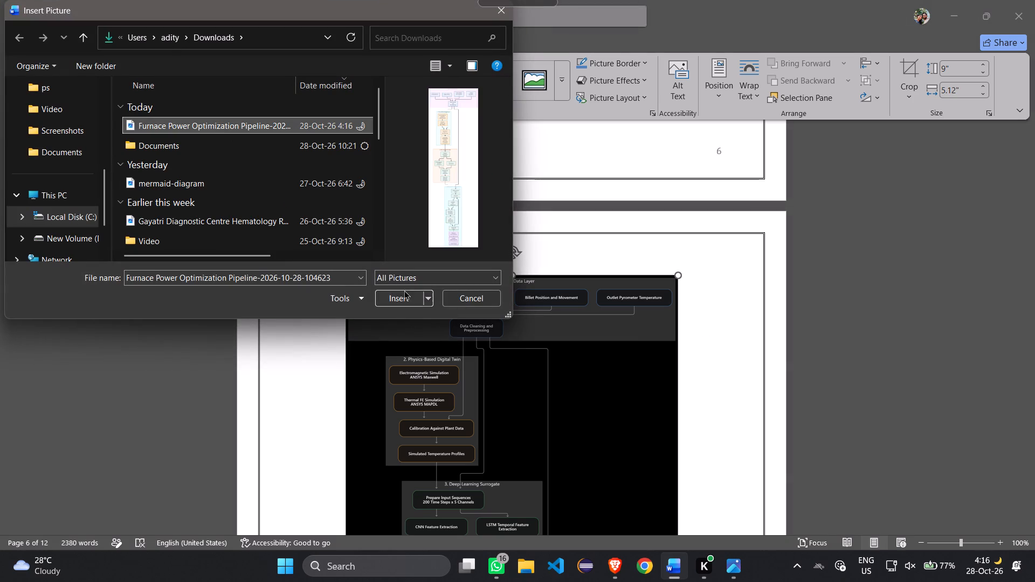
left_click(404, 290)
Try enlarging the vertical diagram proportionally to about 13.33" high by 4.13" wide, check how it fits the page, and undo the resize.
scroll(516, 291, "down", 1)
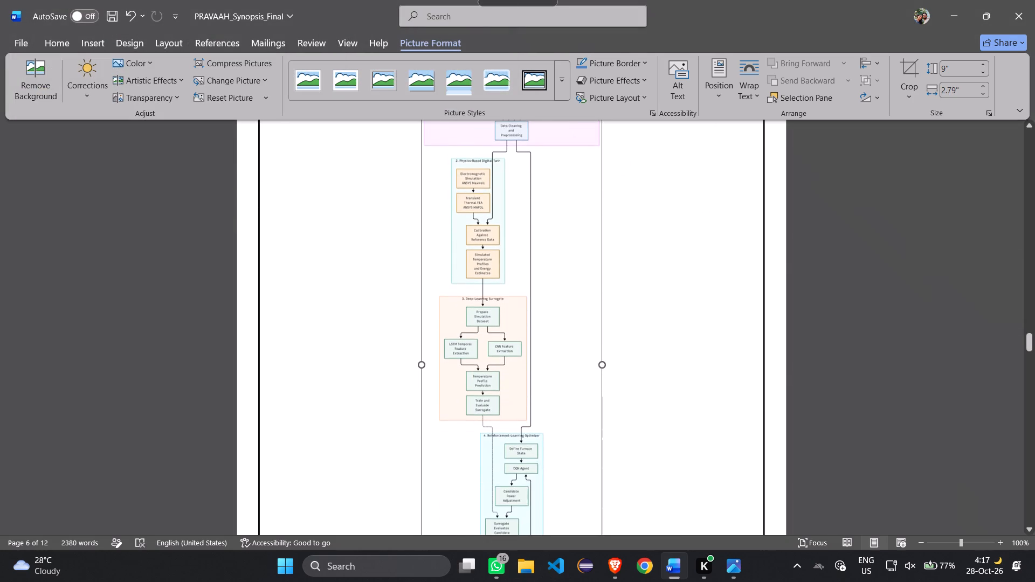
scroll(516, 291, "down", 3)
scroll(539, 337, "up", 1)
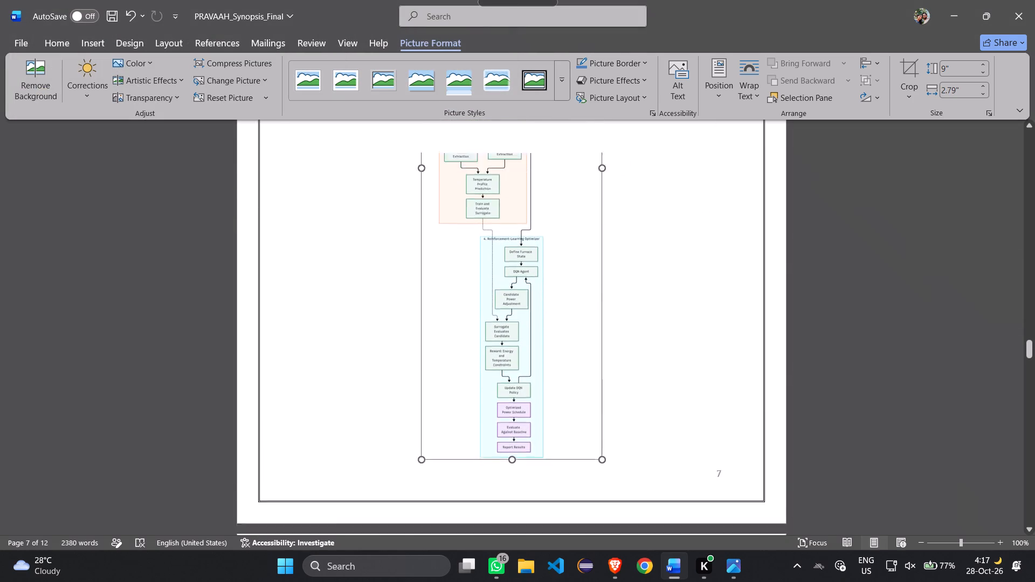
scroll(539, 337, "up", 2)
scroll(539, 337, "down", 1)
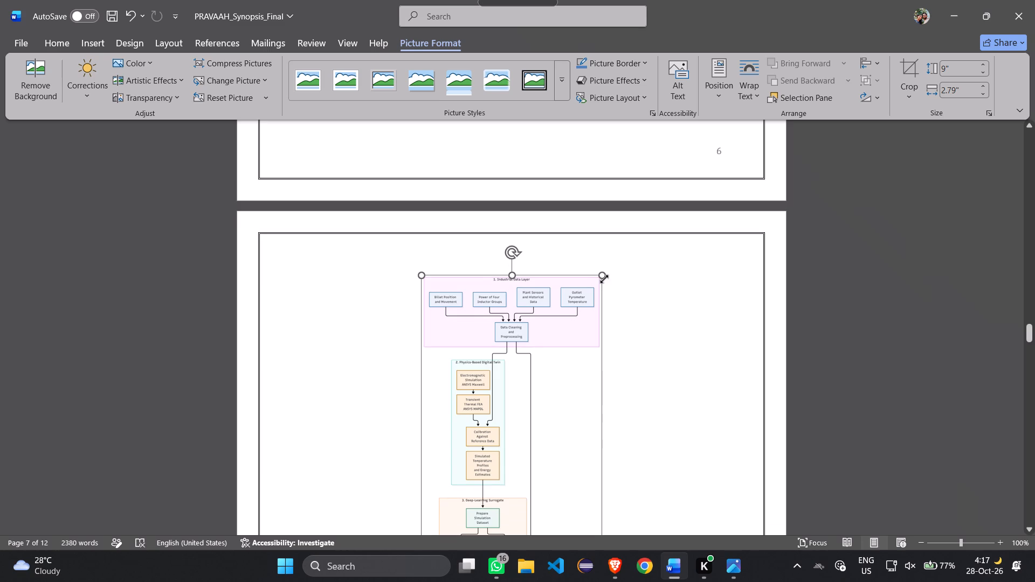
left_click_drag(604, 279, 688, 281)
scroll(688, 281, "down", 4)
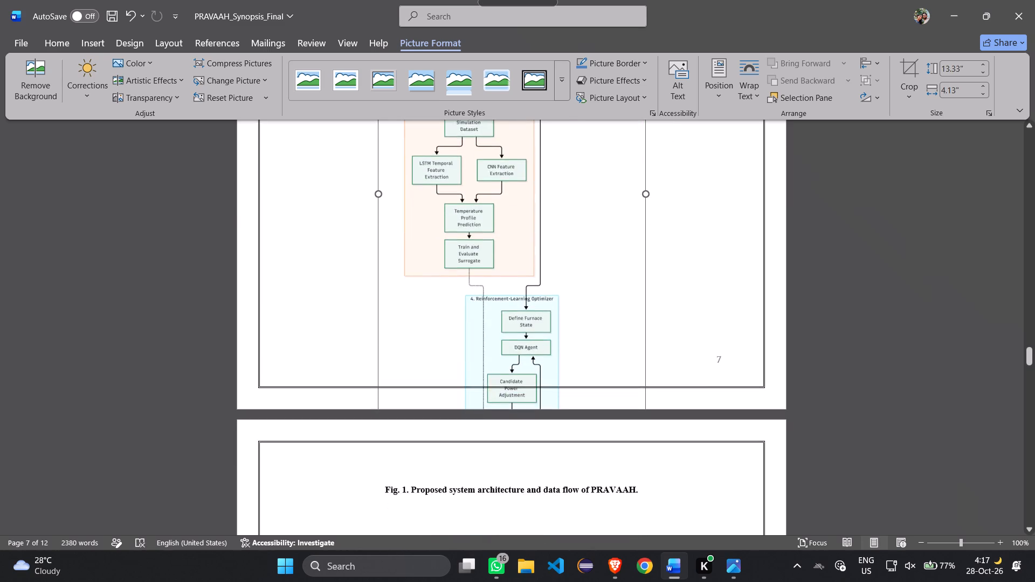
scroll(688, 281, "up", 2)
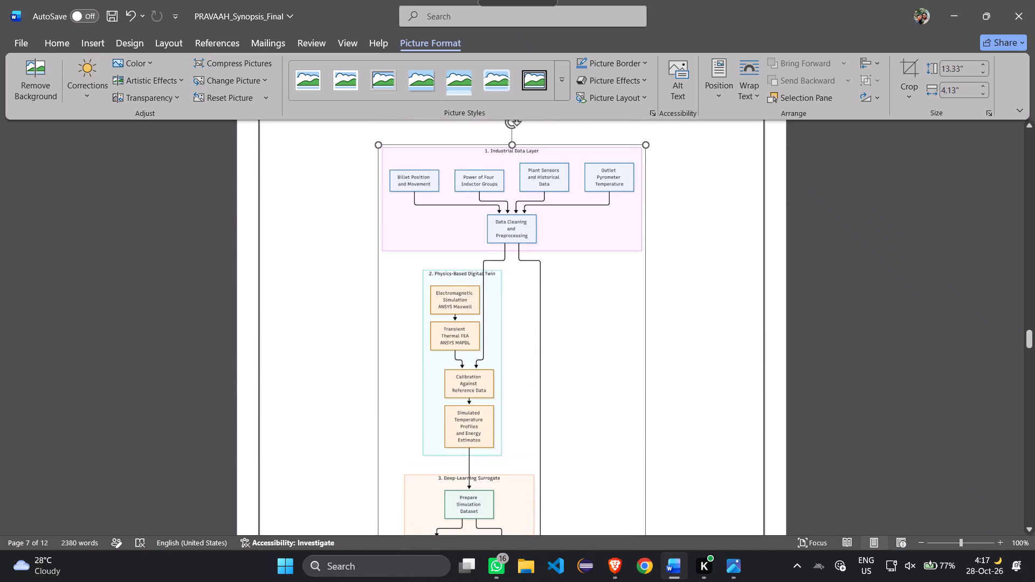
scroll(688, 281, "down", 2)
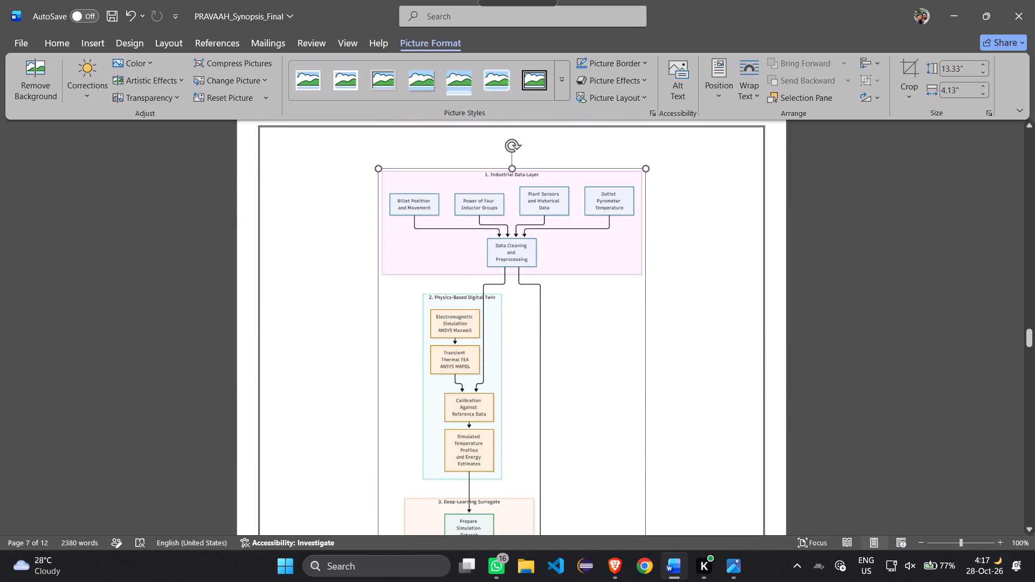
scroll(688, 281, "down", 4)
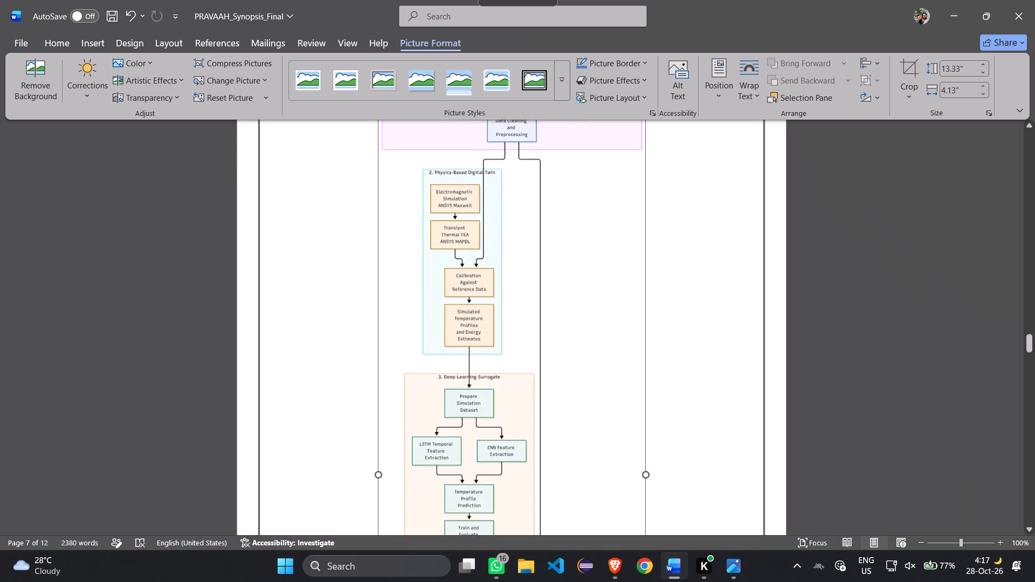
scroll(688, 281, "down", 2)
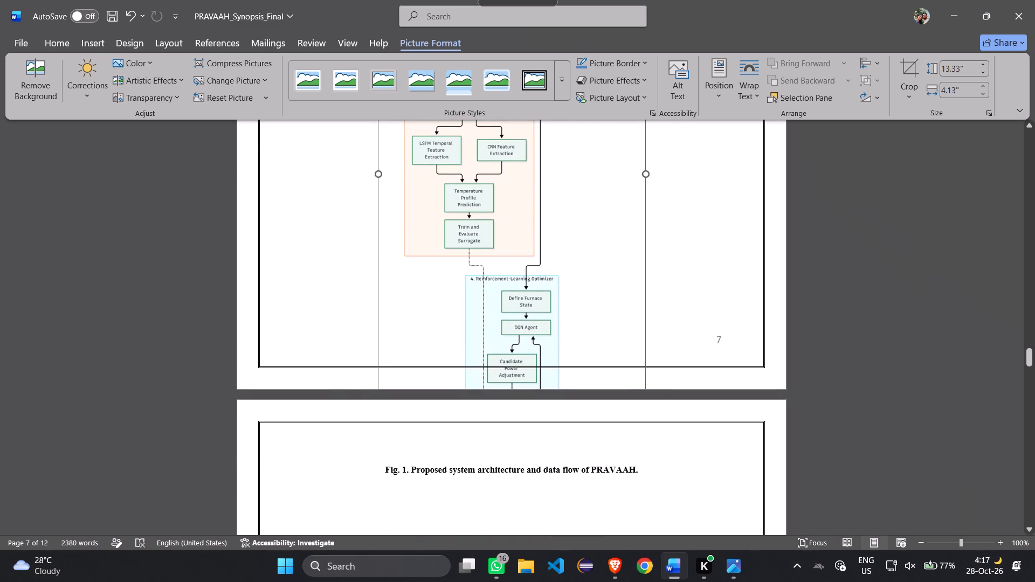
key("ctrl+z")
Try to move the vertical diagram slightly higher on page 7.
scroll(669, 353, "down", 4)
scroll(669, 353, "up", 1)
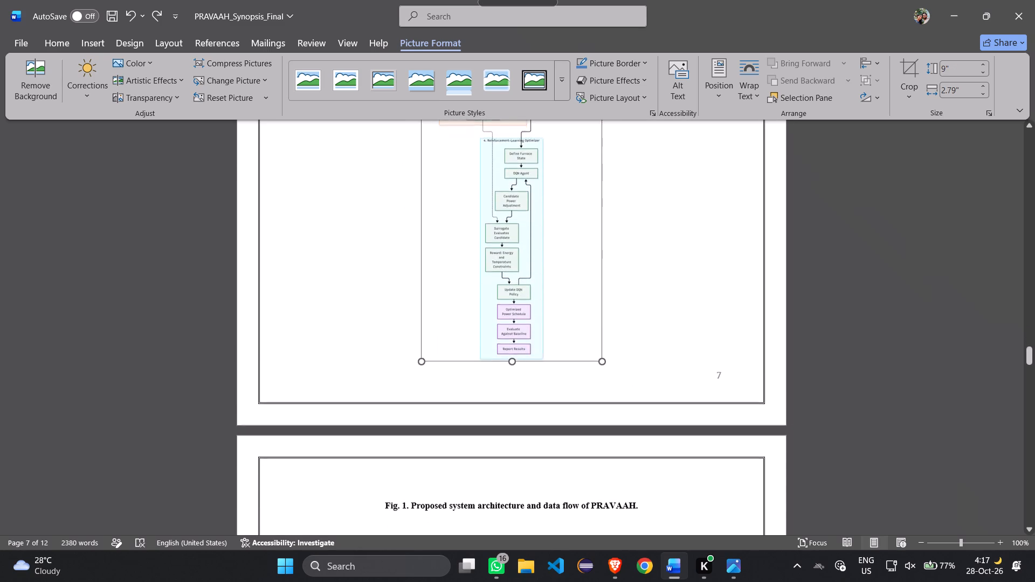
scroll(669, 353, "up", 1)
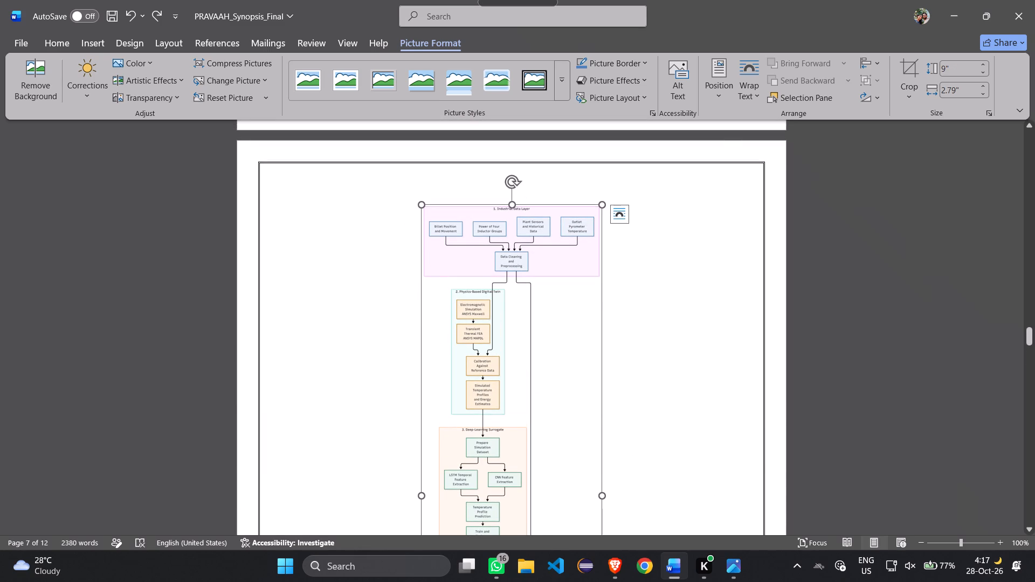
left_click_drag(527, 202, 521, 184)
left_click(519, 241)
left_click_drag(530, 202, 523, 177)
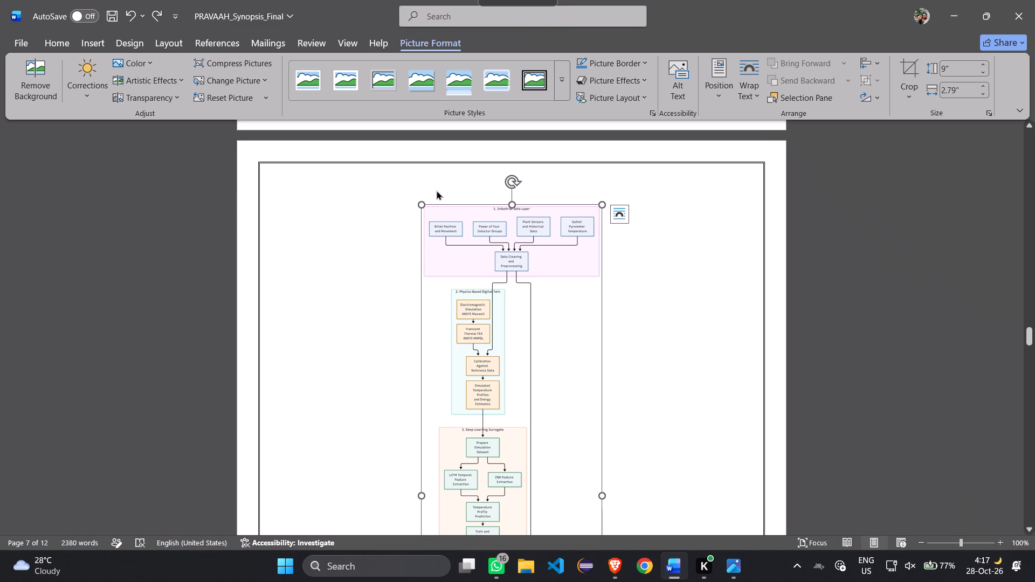
Remove blank space at the end of page 6, just ahead of the diagram page.
left_click(436, 190)
scroll(436, 190, "up", 3)
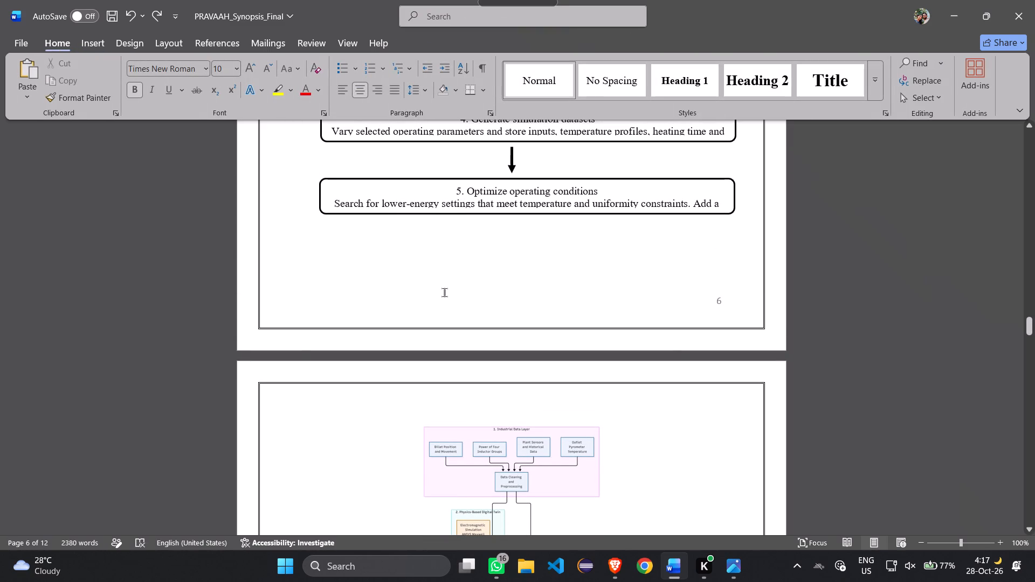
left_click(444, 292)
key("BackSpace")
key("BackSpace")
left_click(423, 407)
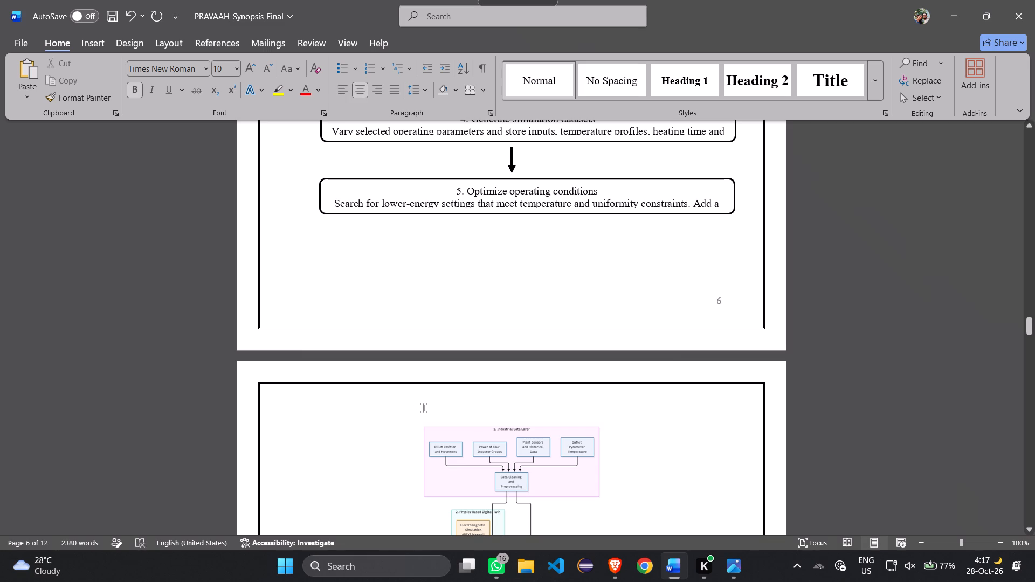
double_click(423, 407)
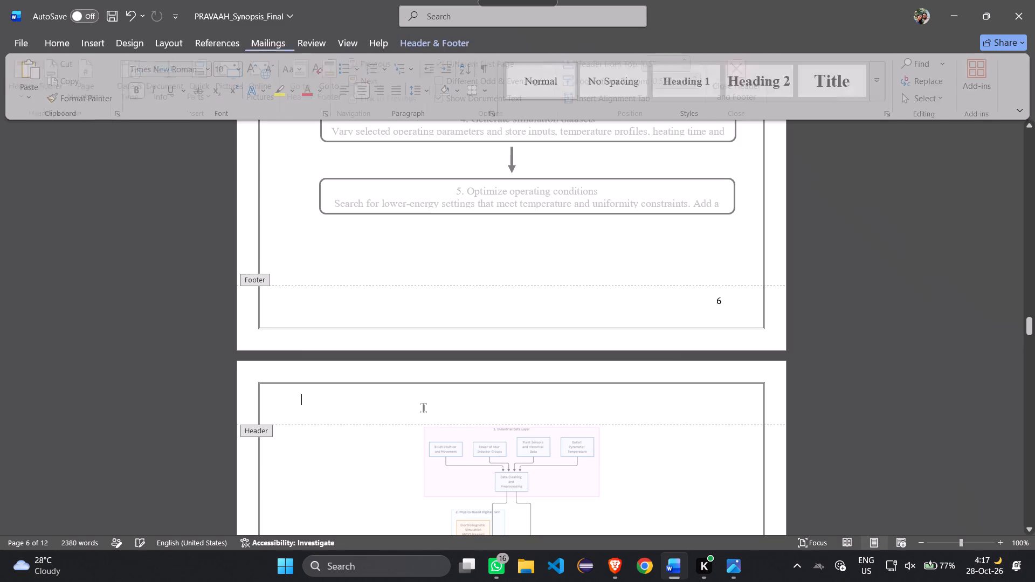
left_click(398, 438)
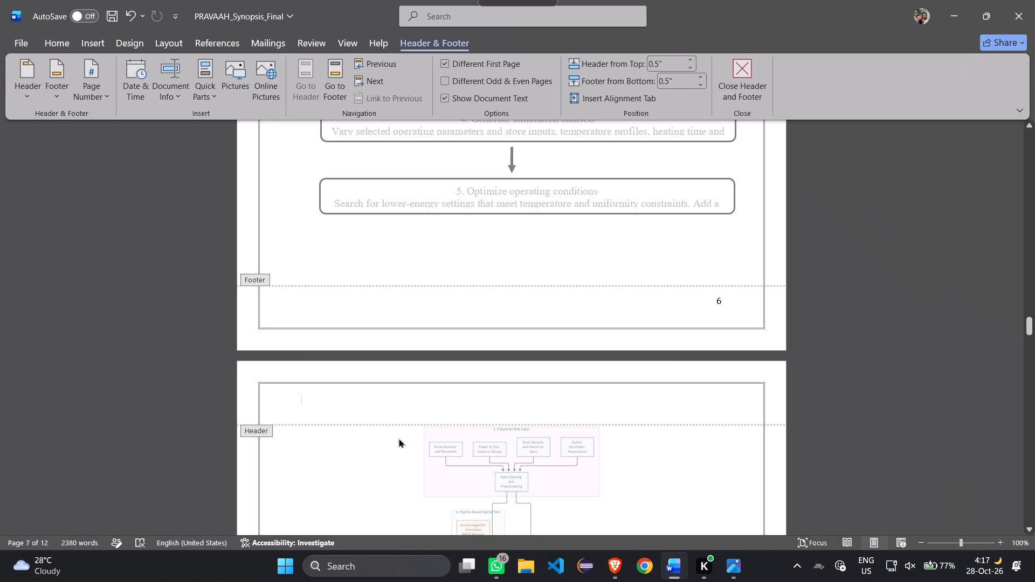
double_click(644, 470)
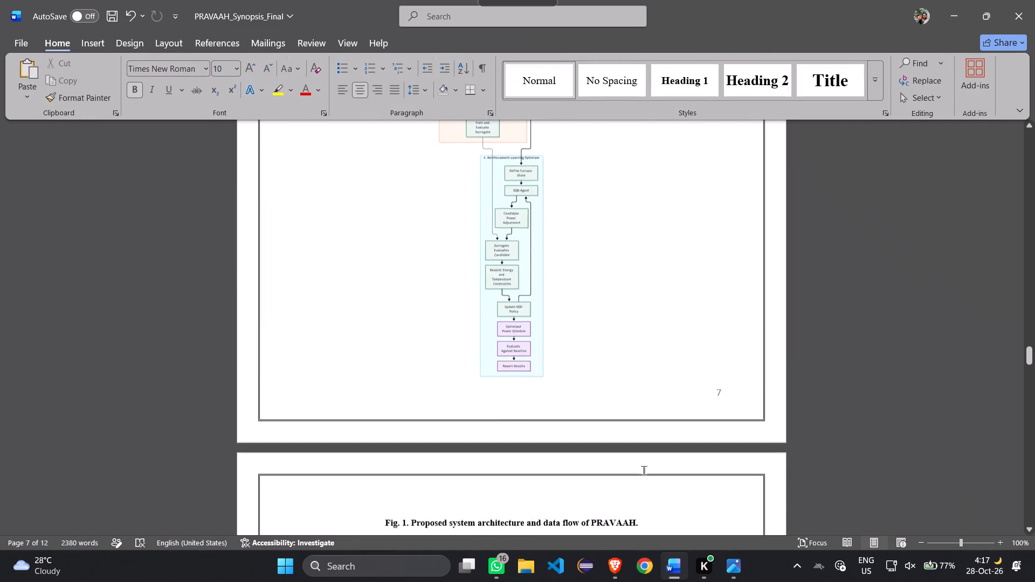
Examine the diagram on page 7 at several zoom levels to judge its legibility and its fit on the page.
scroll(644, 470, "up", 1)
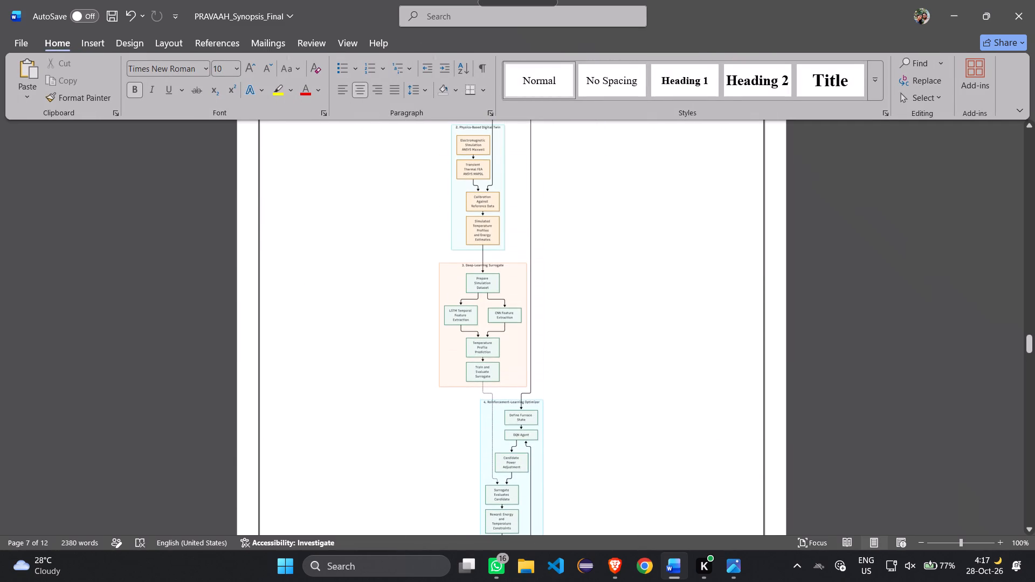
scroll(533, 365, "up", 9, "ctrl")
scroll(533, 365, "down", 1)
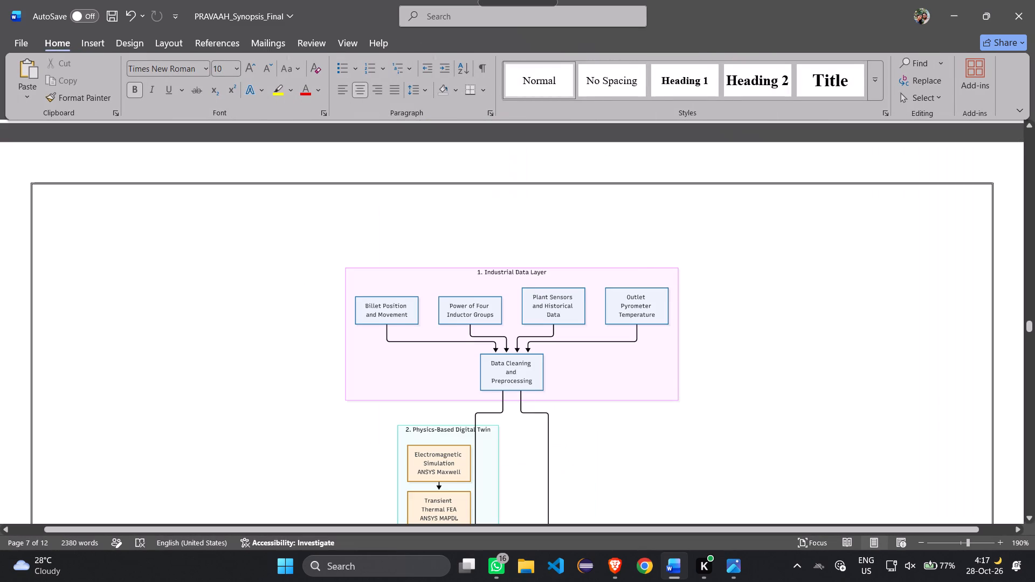
scroll(533, 365, "down", 1)
scroll(533, 365, "up", 1)
scroll(533, 365, "down", 2, "ctrl")
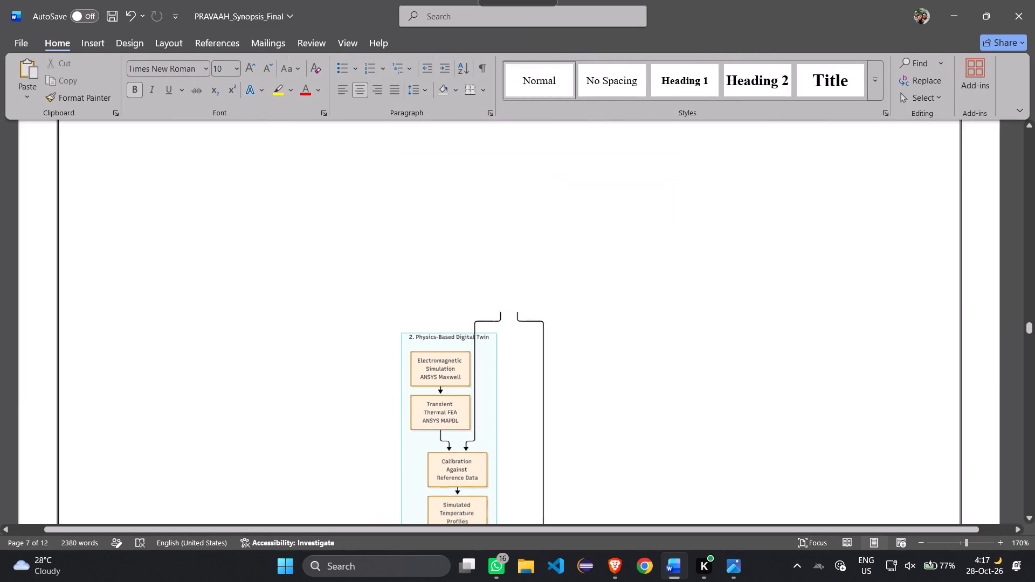
scroll(533, 365, "down", 8, "ctrl")
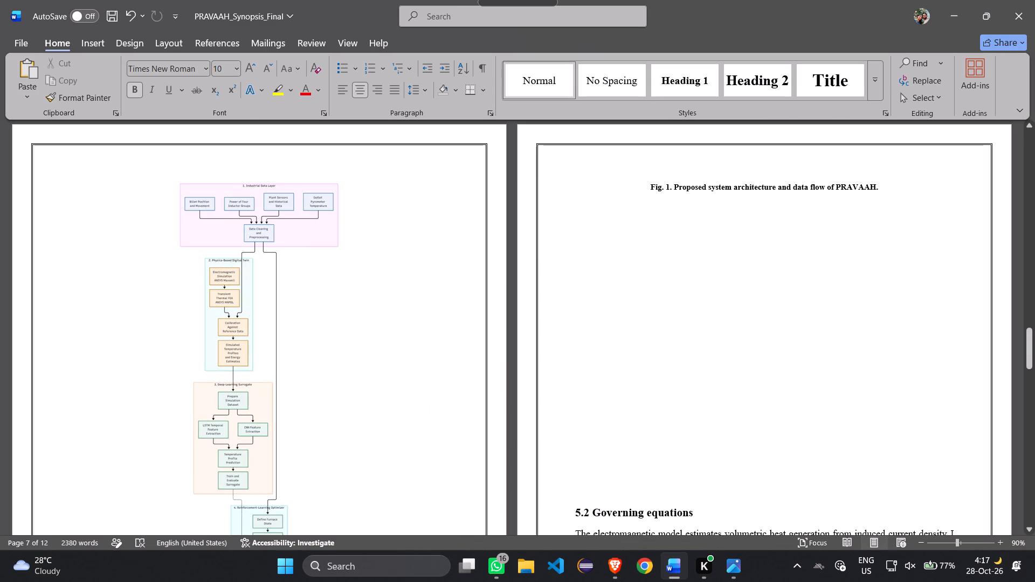
scroll(533, 365, "up", 3, "ctrl")
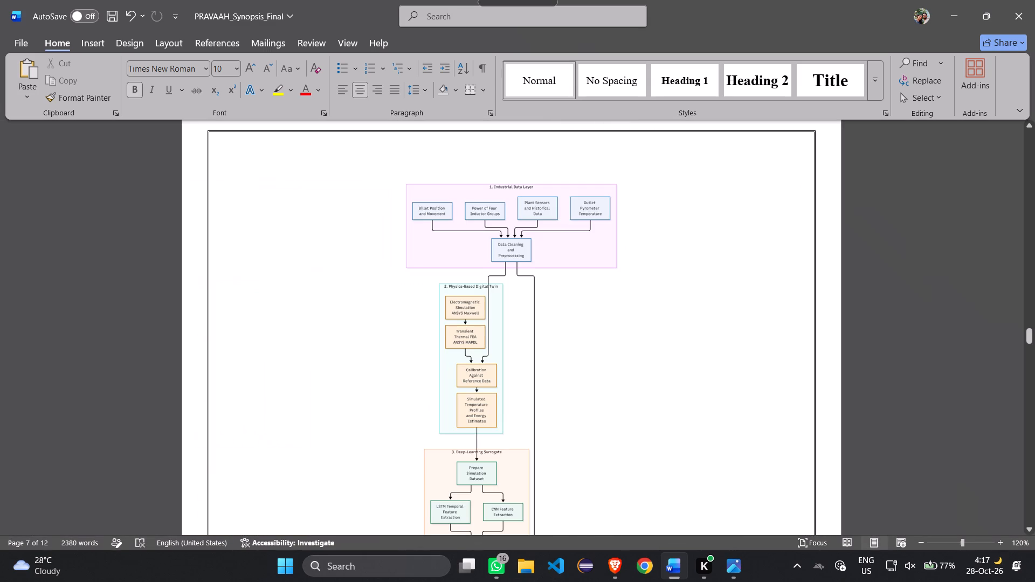
scroll(533, 365, "up", 5, "ctrl")
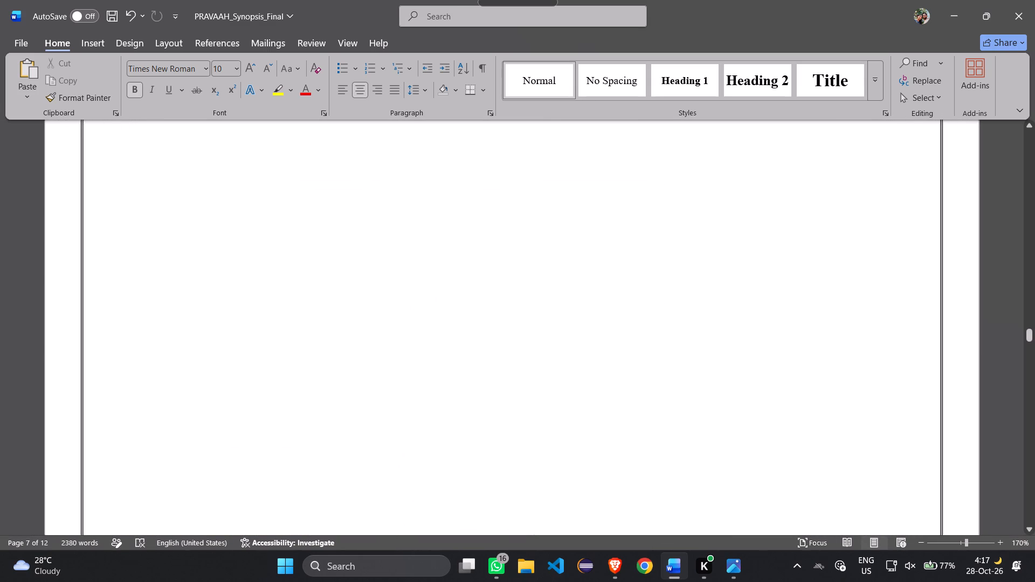
scroll(533, 365, "down", 6, "ctrl")
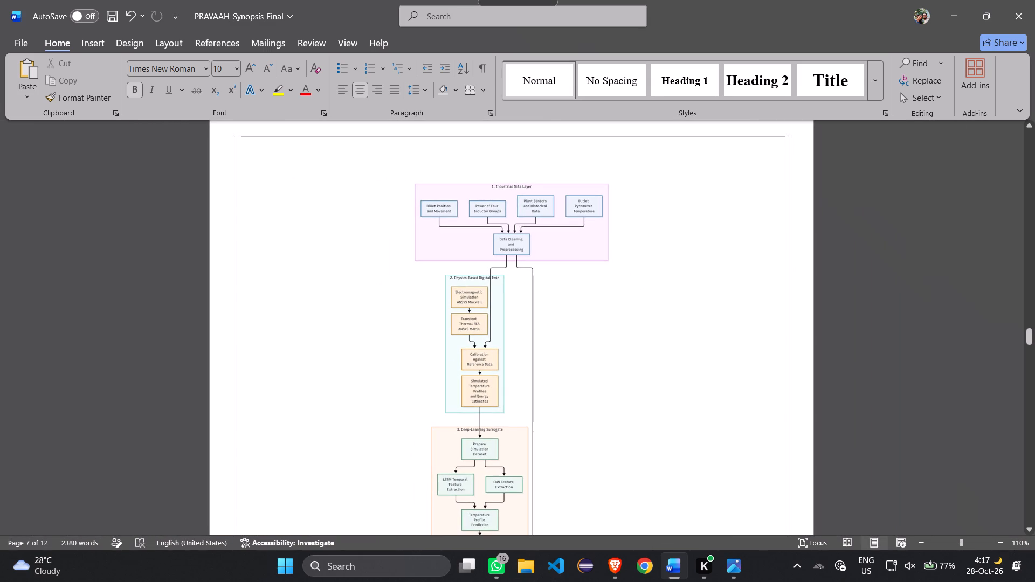
scroll(533, 365, "down", 1, "ctrl")
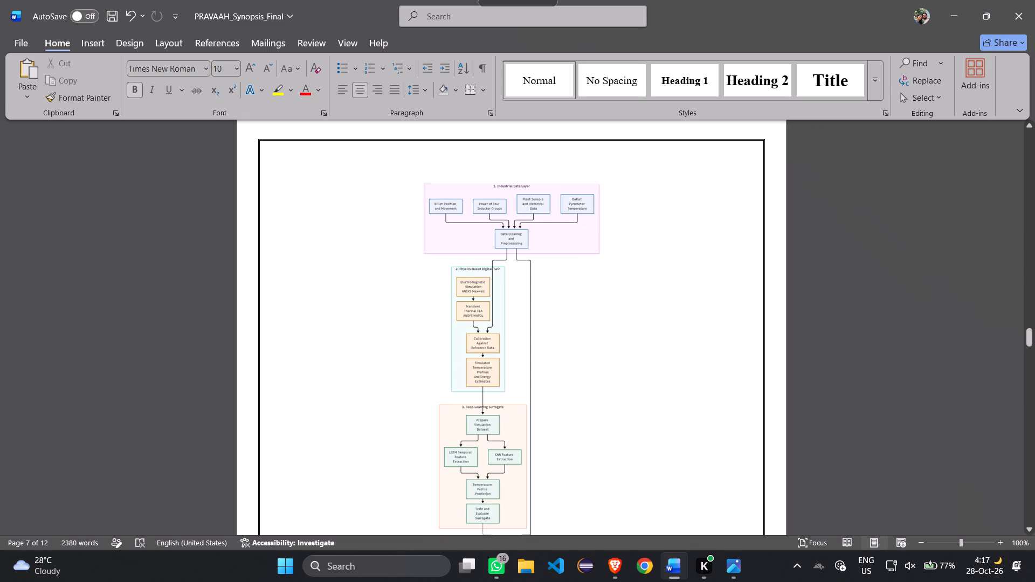
Stretch the vertical diagram slightly wider while keeping its height.
left_click(540, 252)
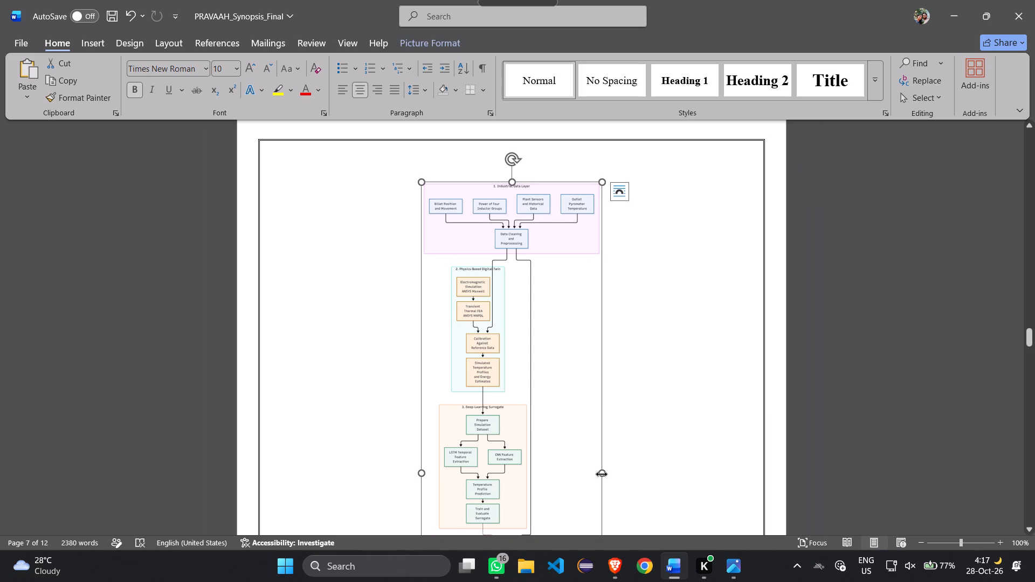
left_click_drag(601, 474, 634, 452)
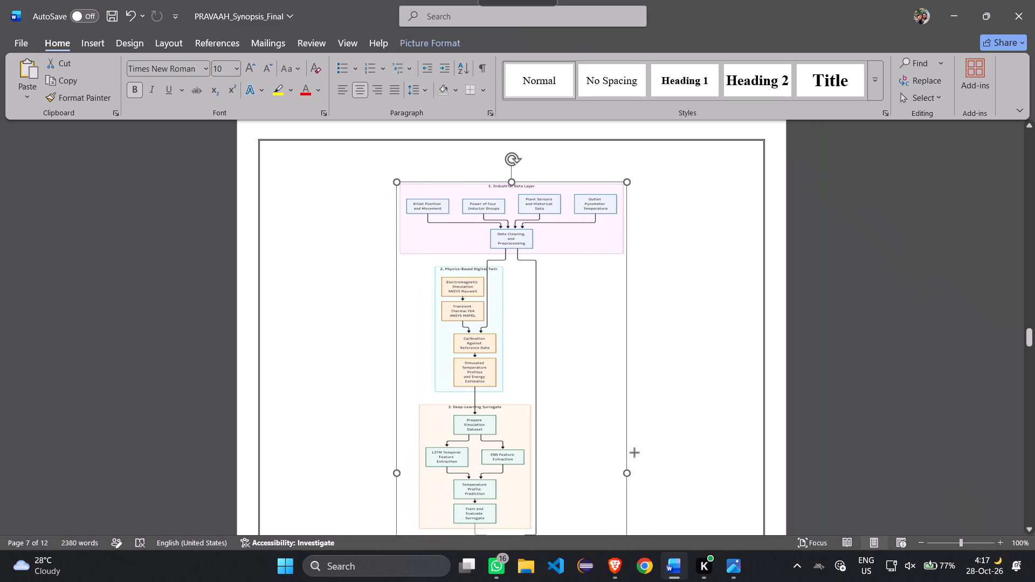
left_click_drag(634, 452, 627, 451)
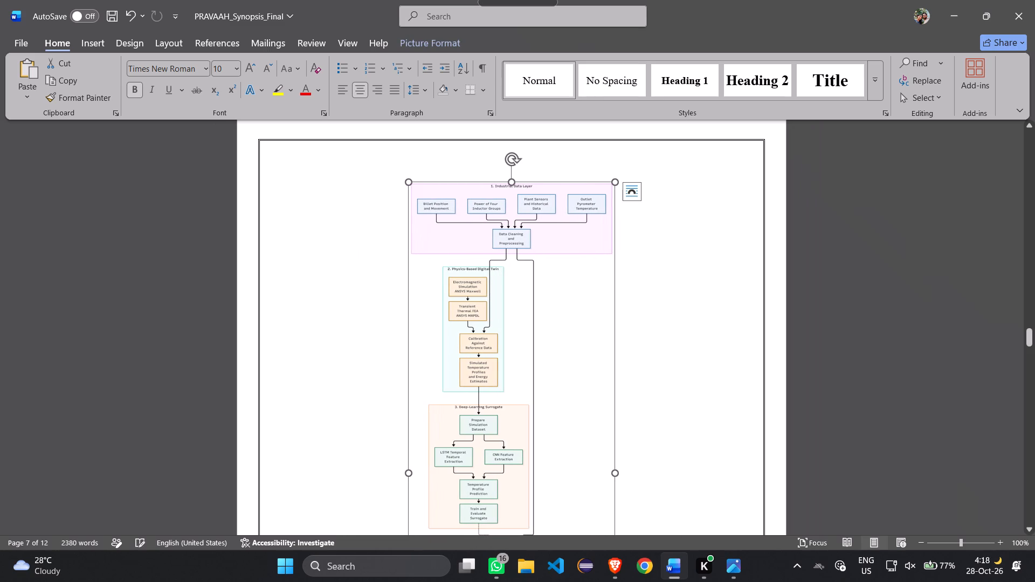
Delete the vertical architecture diagram above the Fig. 1 caption on page 7.
scroll(593, 377, "down", 1)
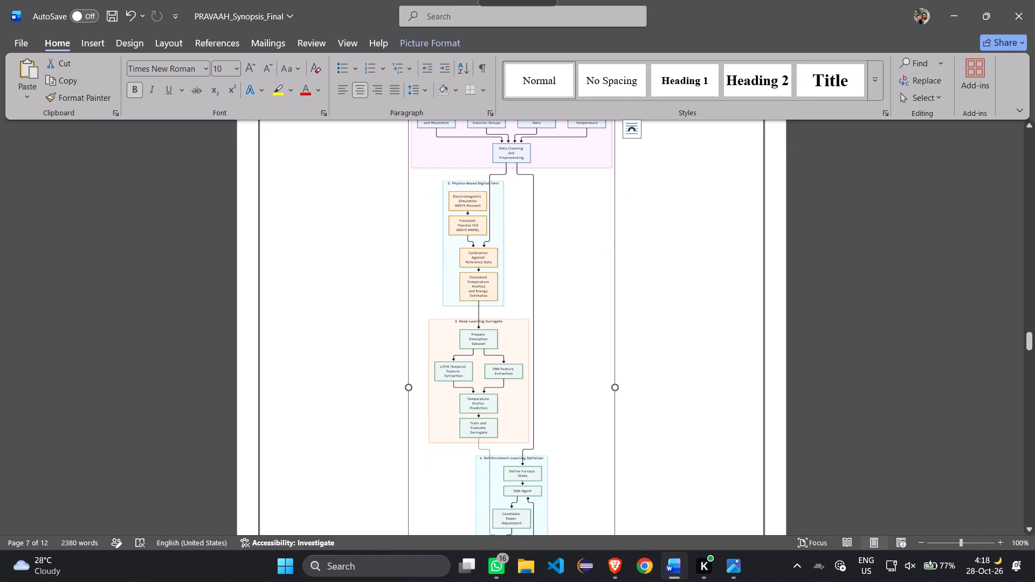
scroll(609, 231, "up", 1)
right_click(590, 238)
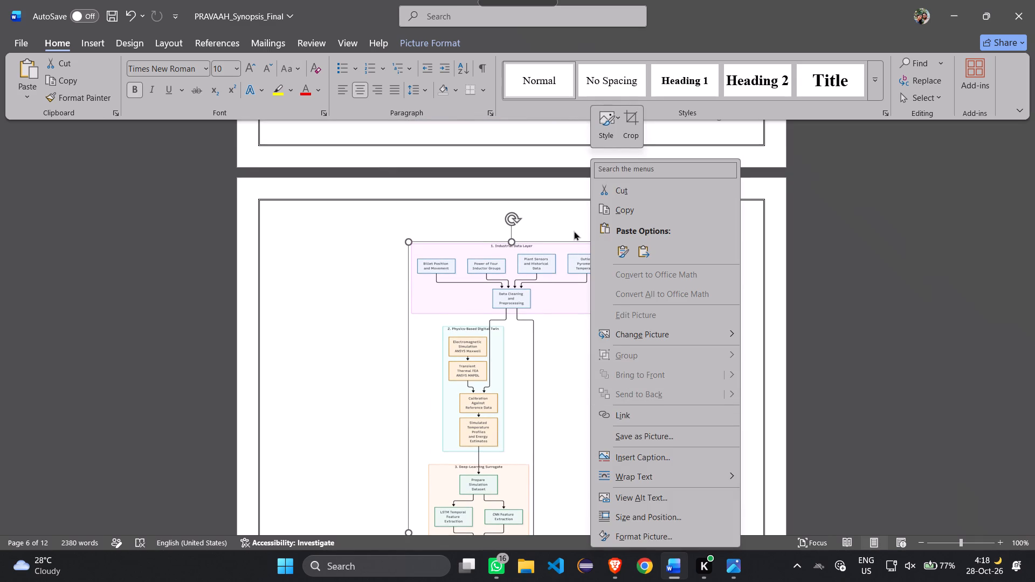
left_click(574, 239)
key("Delete")
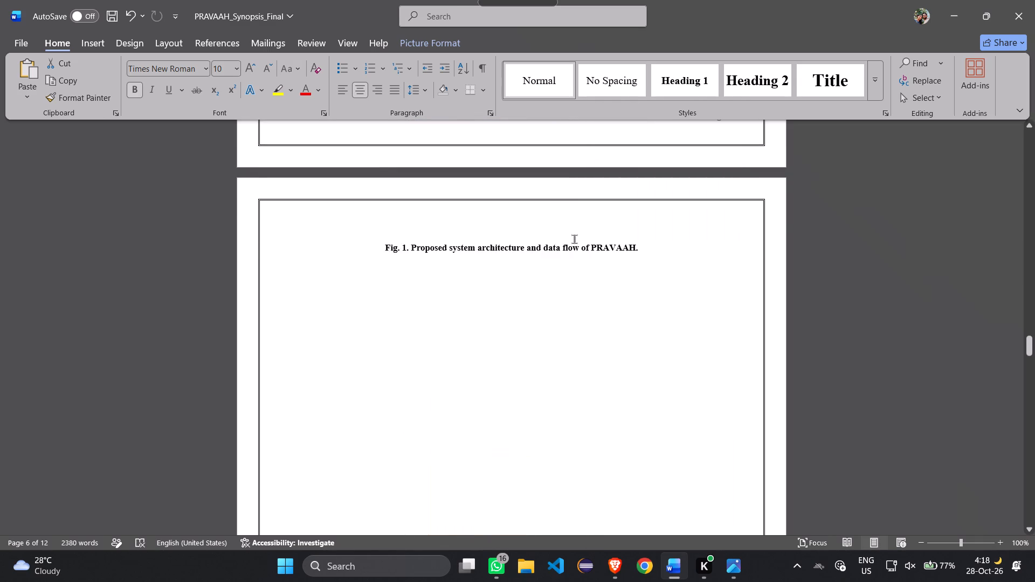
Add blank space above the Fig. 1 caption at the start of page 7 for a new picture.
scroll(525, 196, "up", 2)
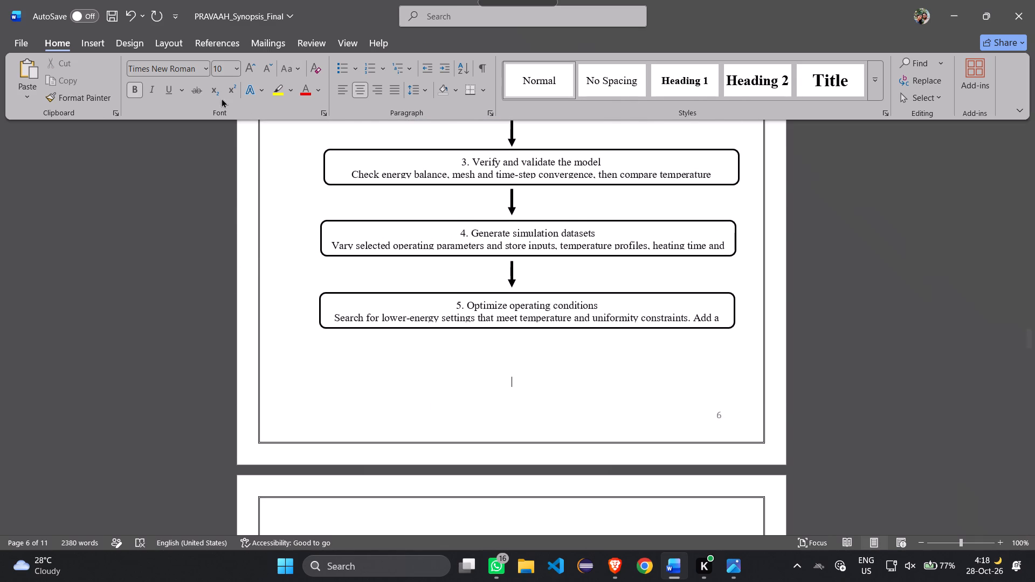
left_click(105, 48)
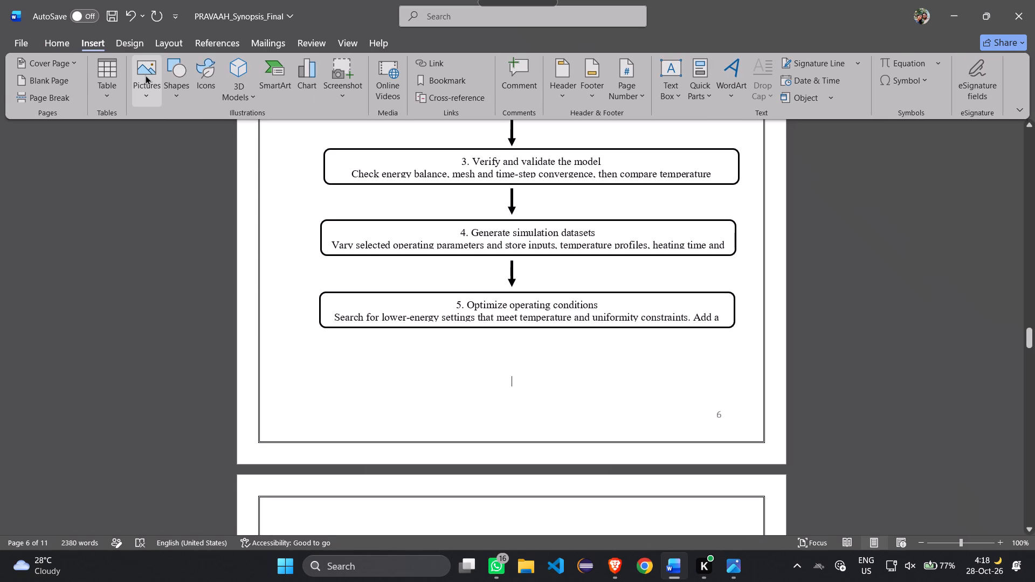
left_click(145, 75)
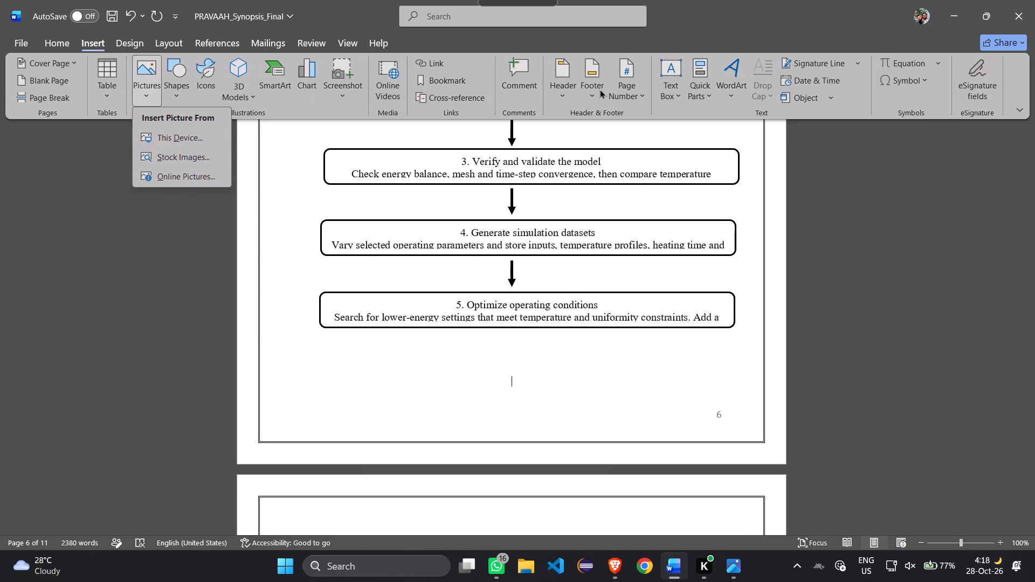
scroll(614, 256, "down", 4)
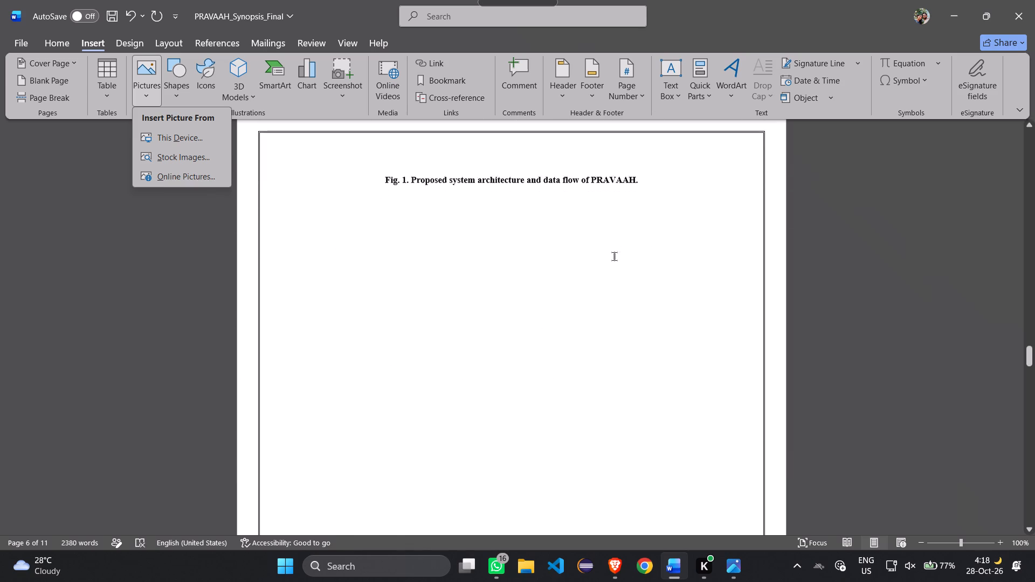
scroll(614, 256, "up", 3)
key("Return")
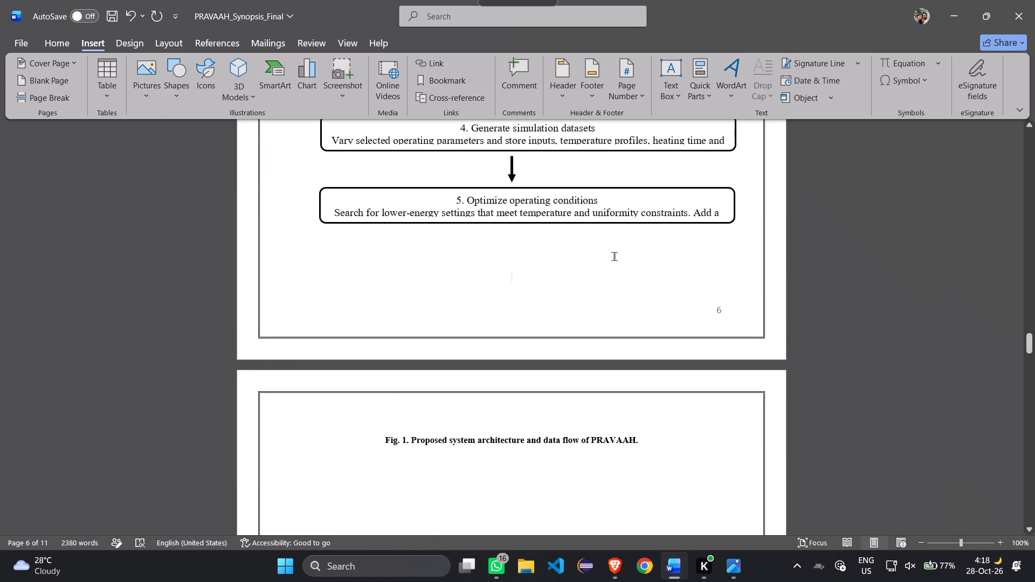
left_click(557, 268)
key("Return")
key("Return")
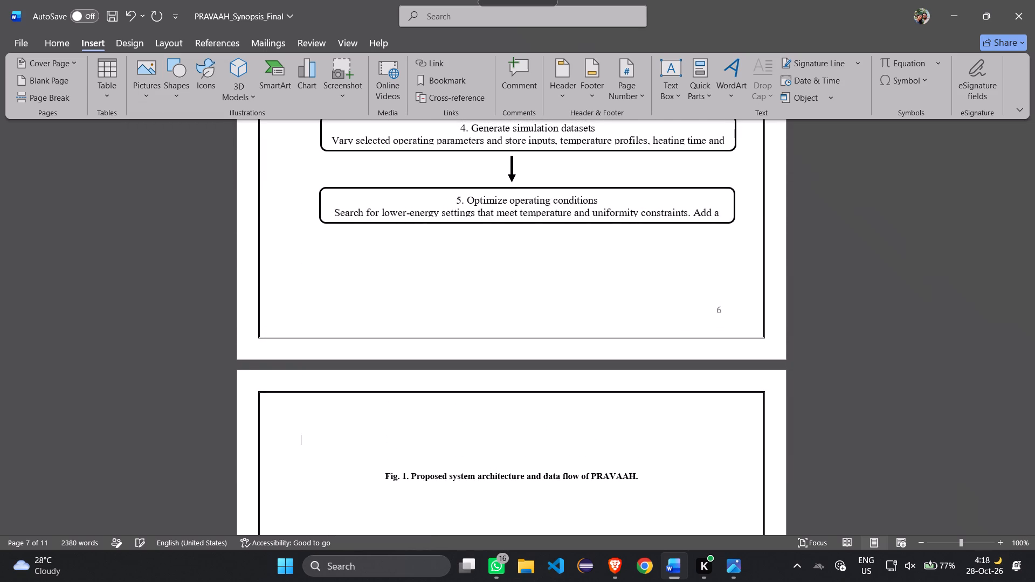
Switch to the Mermaid flowchart in Brave and dismiss the AI editing tip covering the diagram.
key("alt+Tab")
left_click(830, 114)
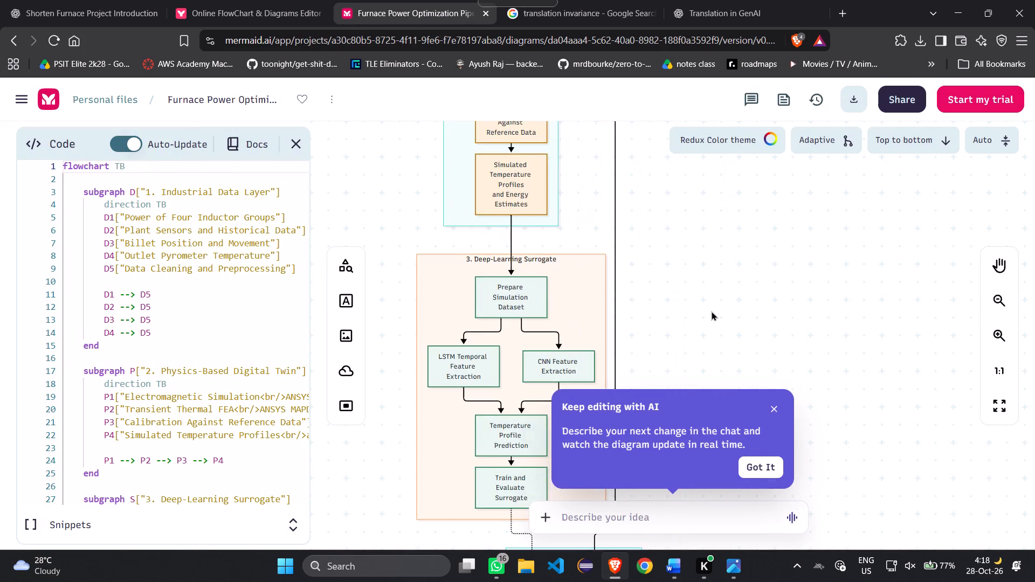
scroll(711, 311, "up", 6)
scroll(711, 311, "down", 1)
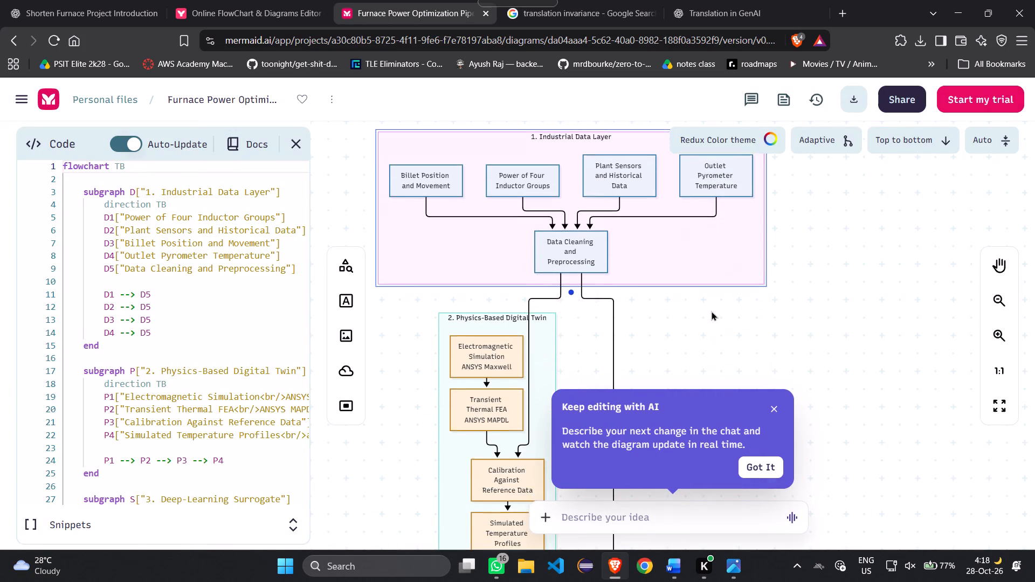
scroll(711, 311, "down", 1)
scroll(711, 311, "up", 2)
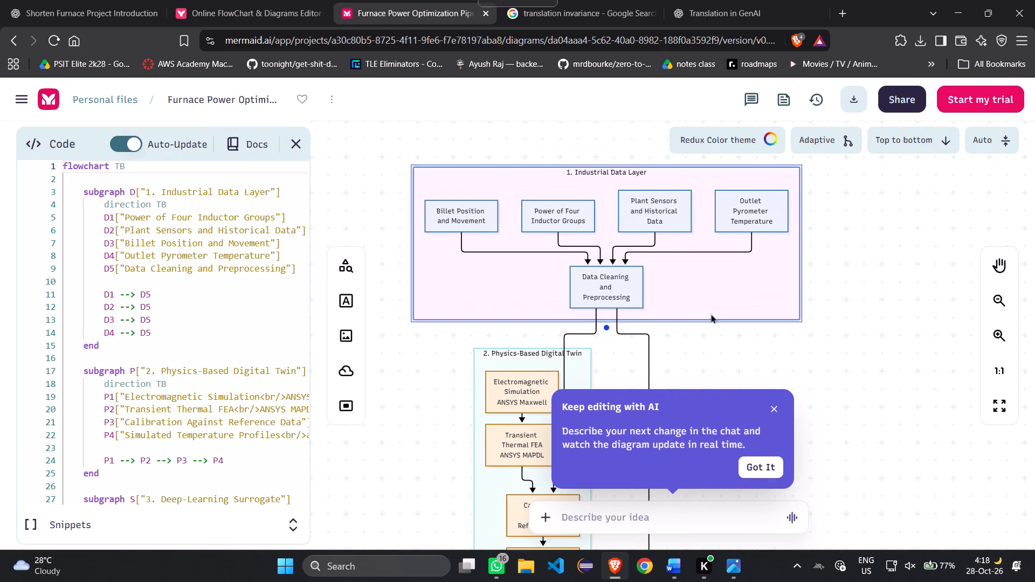
left_click(771, 415)
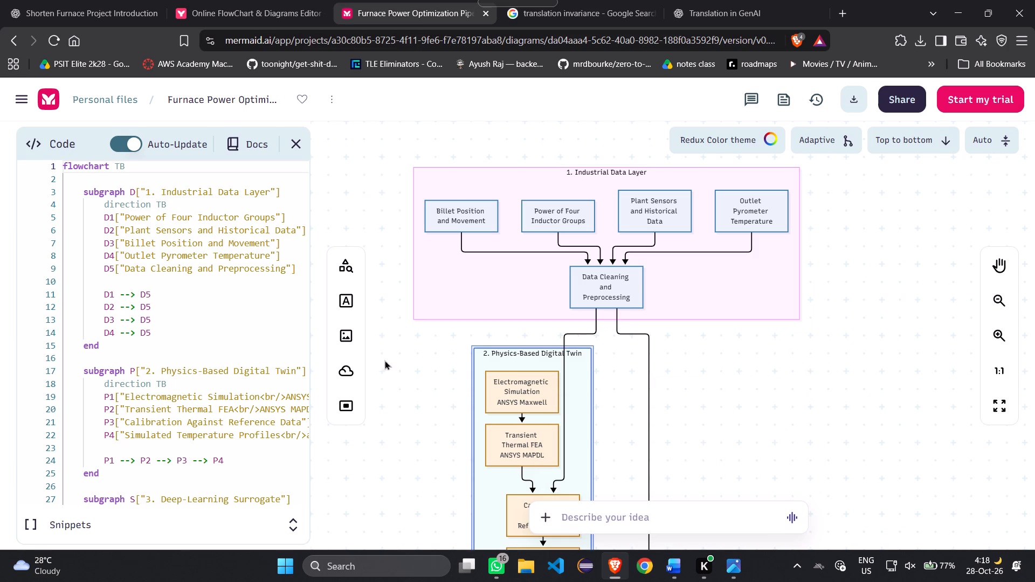
left_click(347, 273)
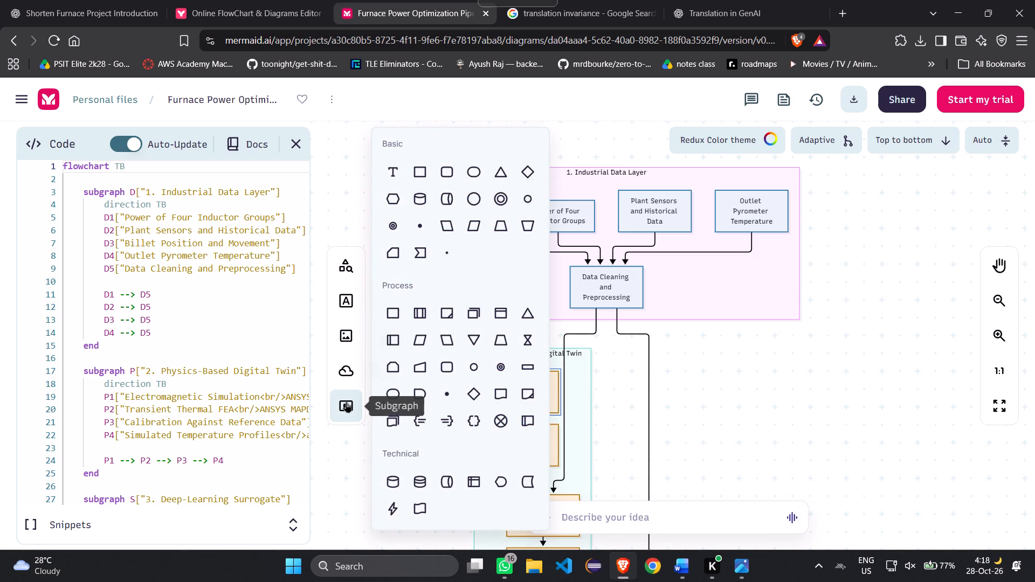
left_click(344, 446)
Set the background color of the "1. Industrial Data Layer" subgraph to white.
left_click(584, 172)
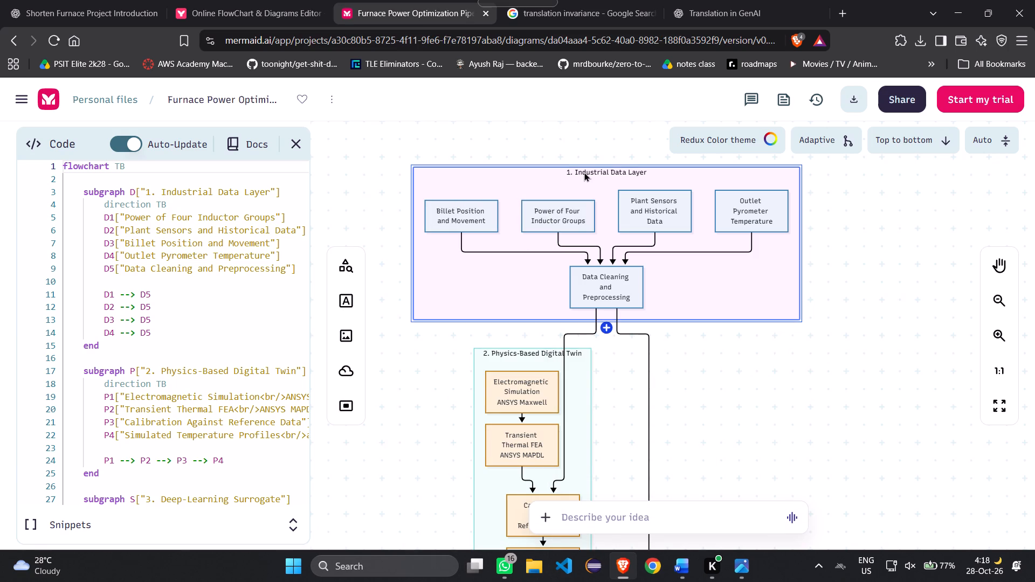
right_click(584, 172)
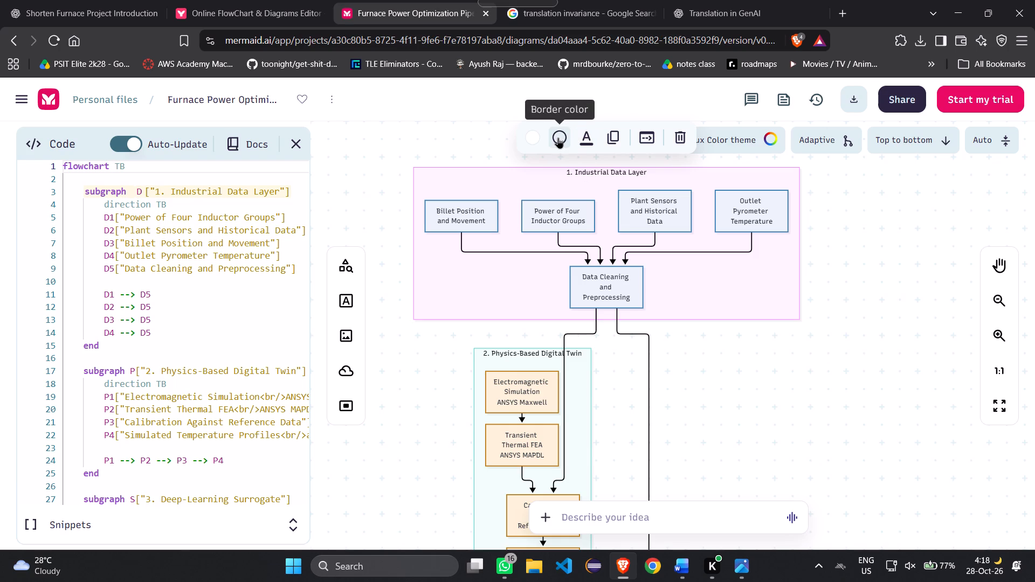
left_click(535, 134)
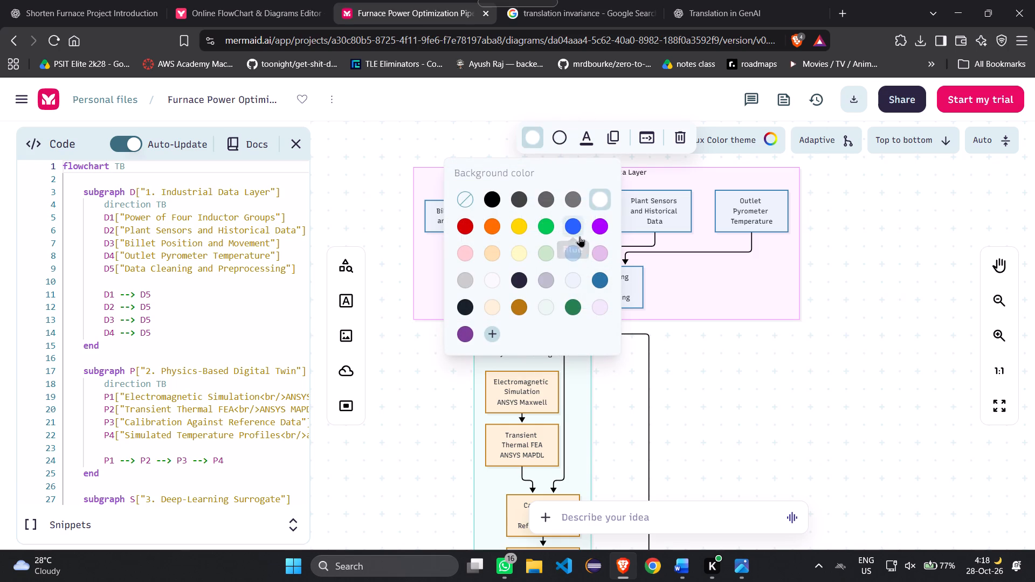
left_click(597, 205)
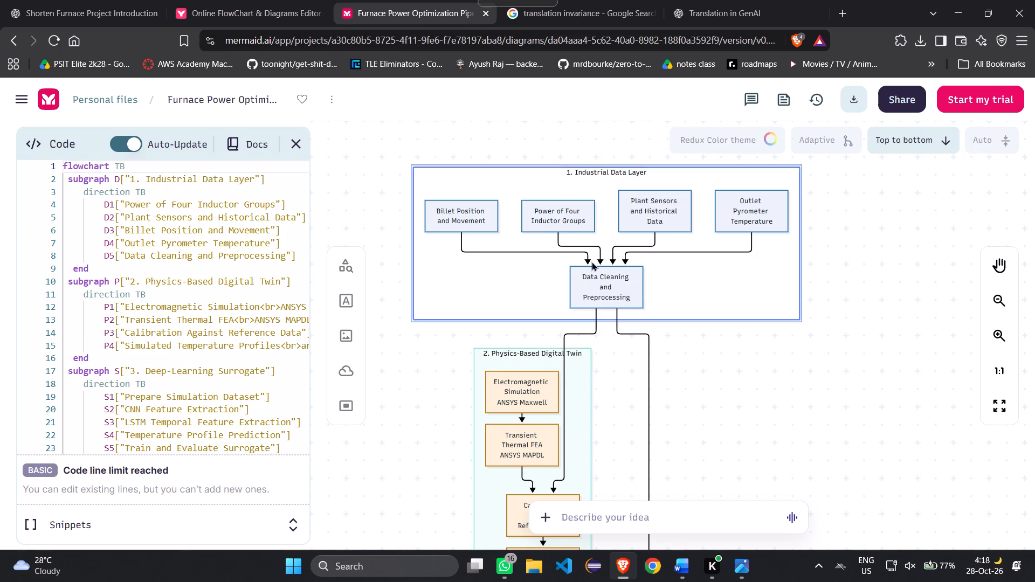
scroll(707, 378, "down", 1)
scroll(707, 378, "up", 1)
left_click(707, 378)
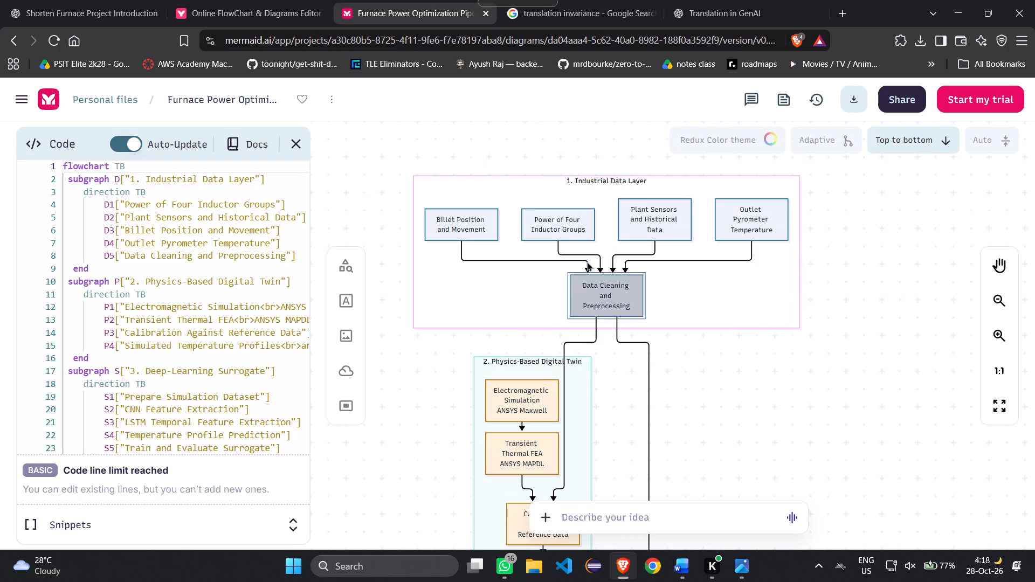
Capture a rectangular screenshot of the complete "1. Industrial Data Layer" block.
left_click(465, 221)
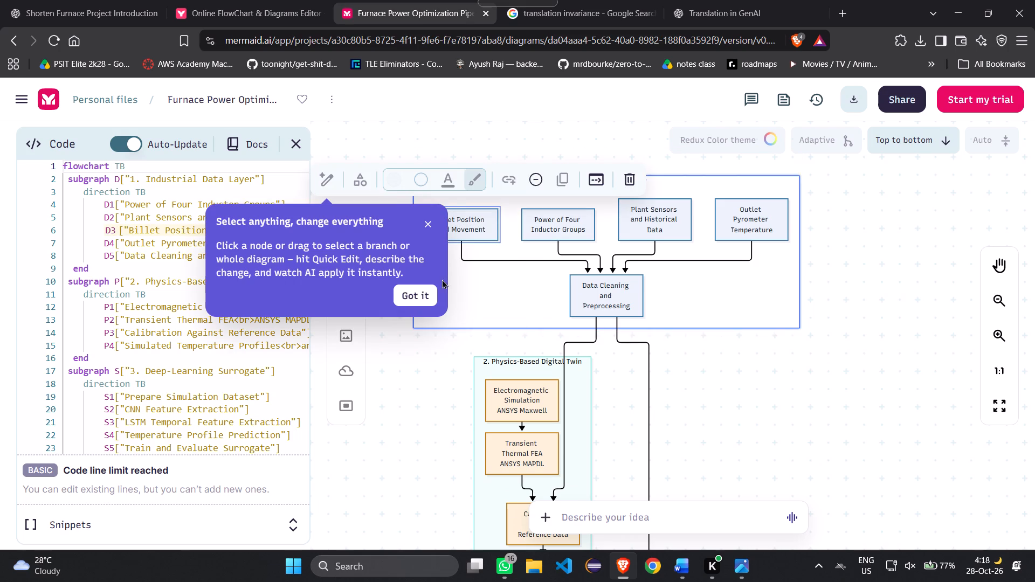
left_click(422, 285)
left_click(469, 304)
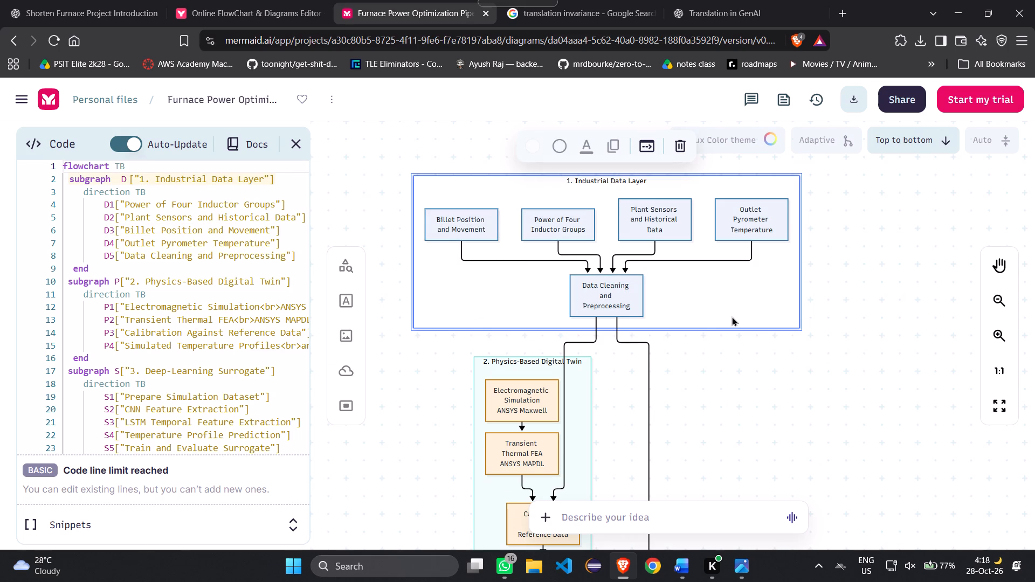
key("shift+super+s")
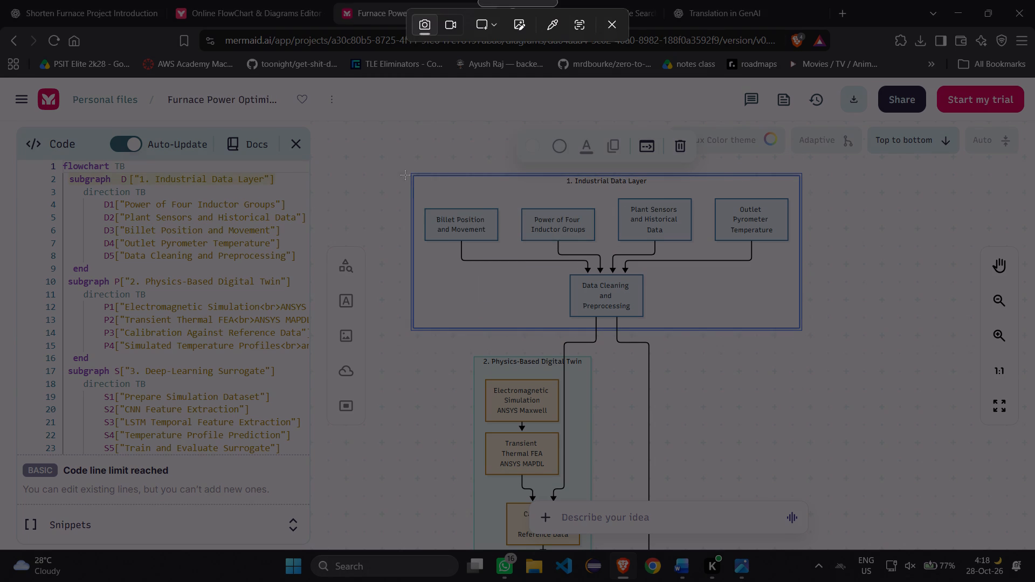
left_click_drag(408, 172, 802, 332)
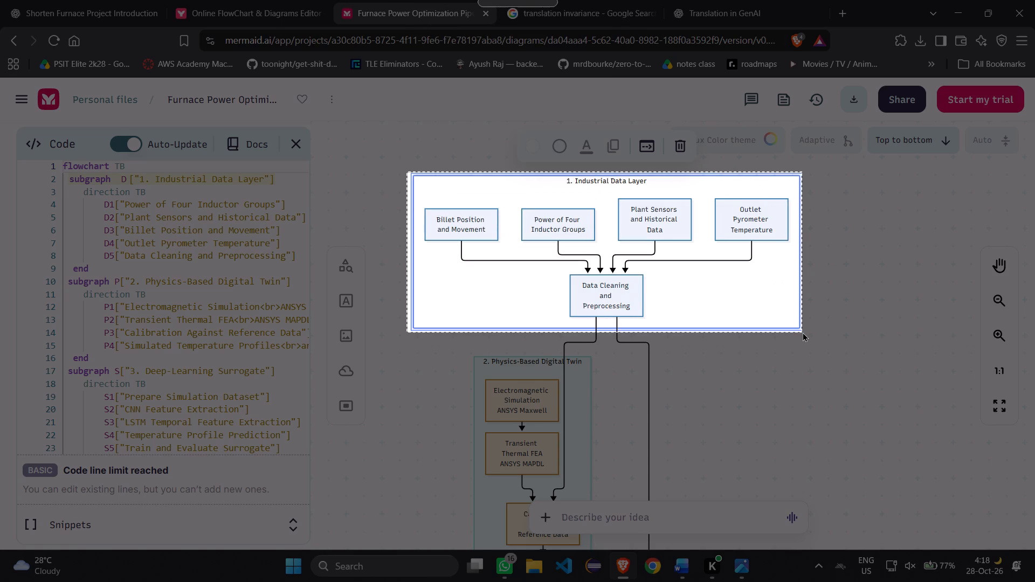
left_click_drag(802, 332, 802, 331)
Paste the Industrial Data Layer capture above the Fig. 1 caption in Word and shrink it proportionally to about half its width.
key("alt+Tab")
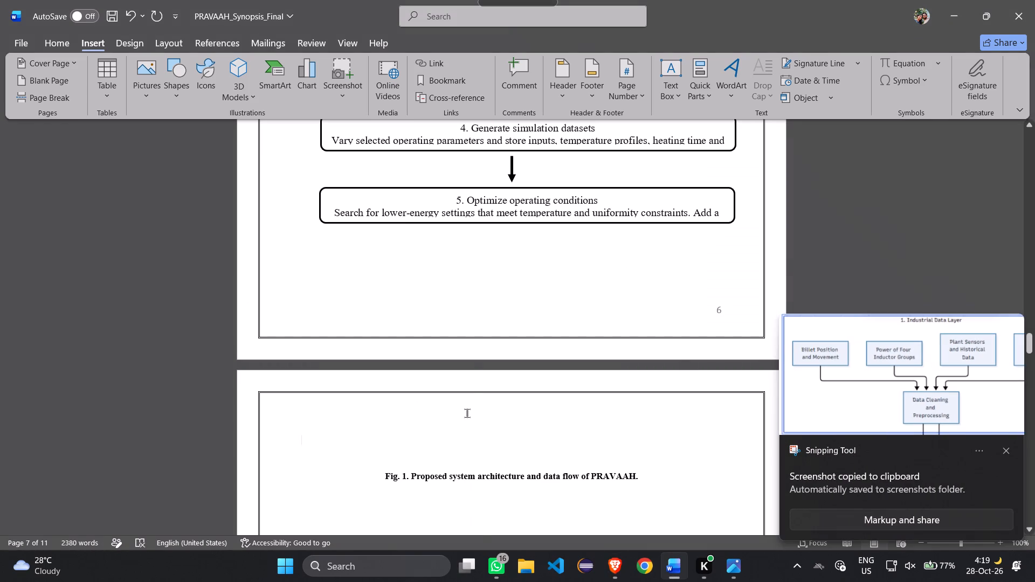
key("ctrl+v")
left_click_drag(476, 355, 452, 329)
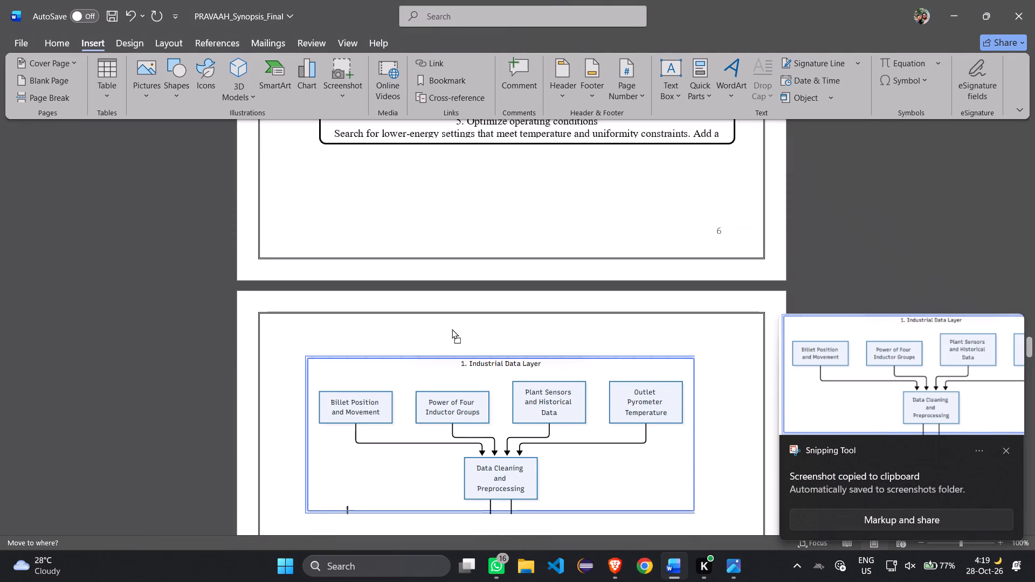
left_click_drag(452, 329, 451, 344)
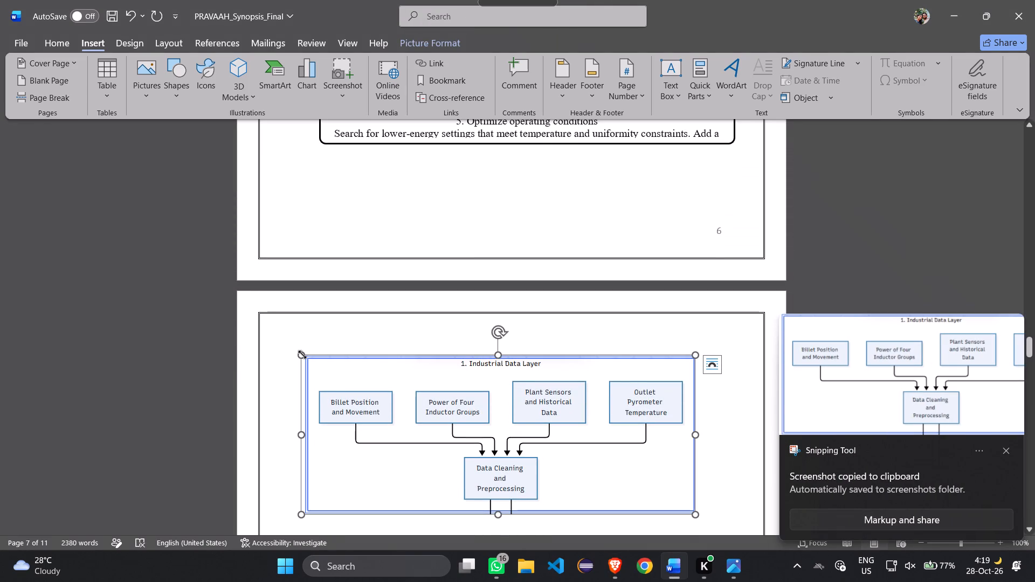
left_click_drag(302, 354, 479, 431)
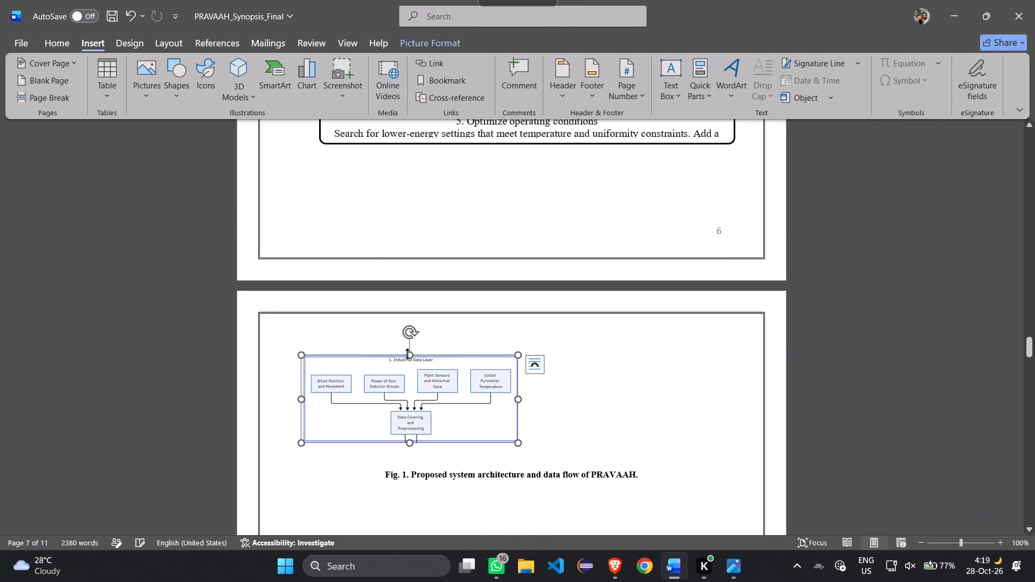
left_click_drag(390, 354, 395, 361)
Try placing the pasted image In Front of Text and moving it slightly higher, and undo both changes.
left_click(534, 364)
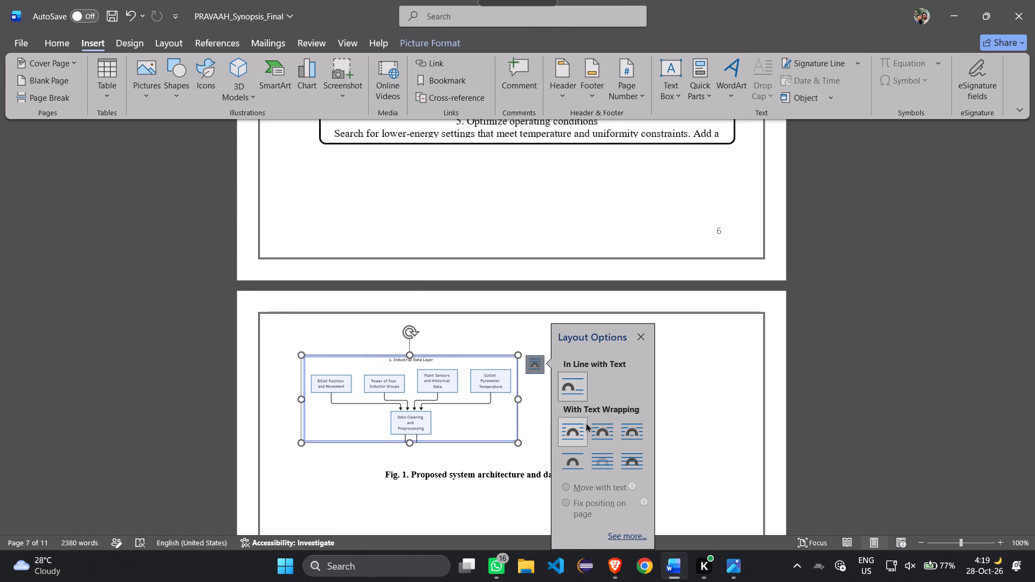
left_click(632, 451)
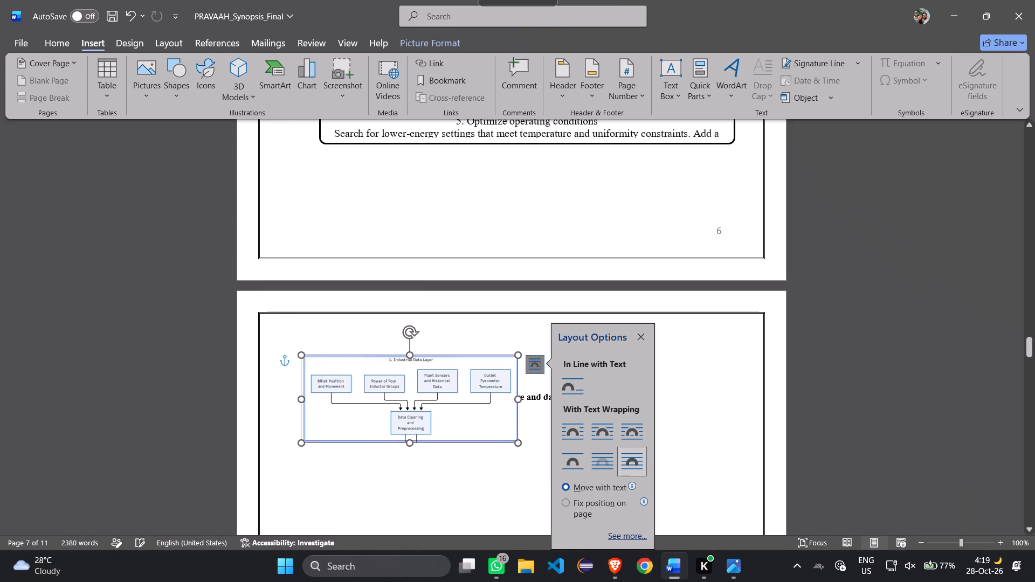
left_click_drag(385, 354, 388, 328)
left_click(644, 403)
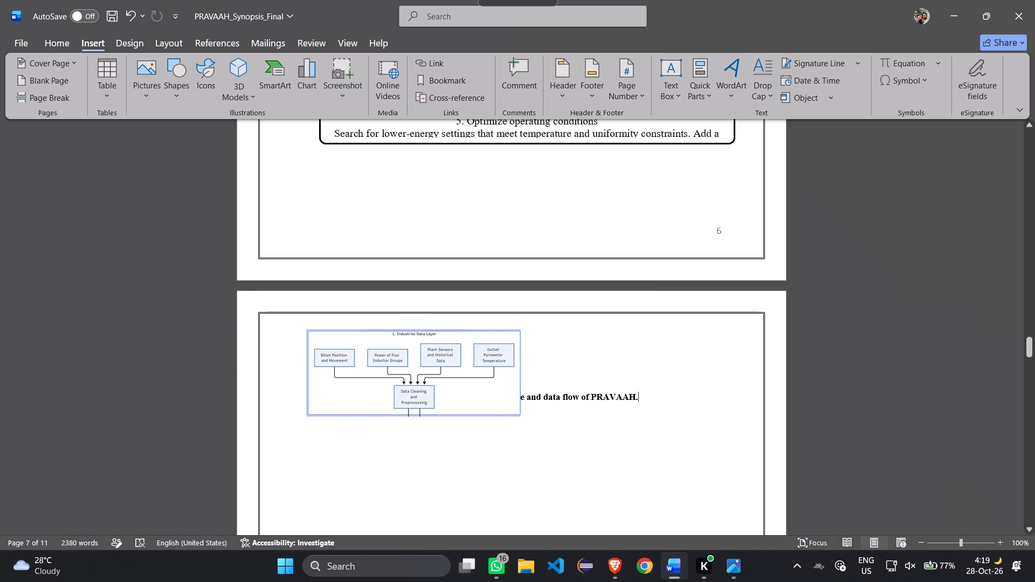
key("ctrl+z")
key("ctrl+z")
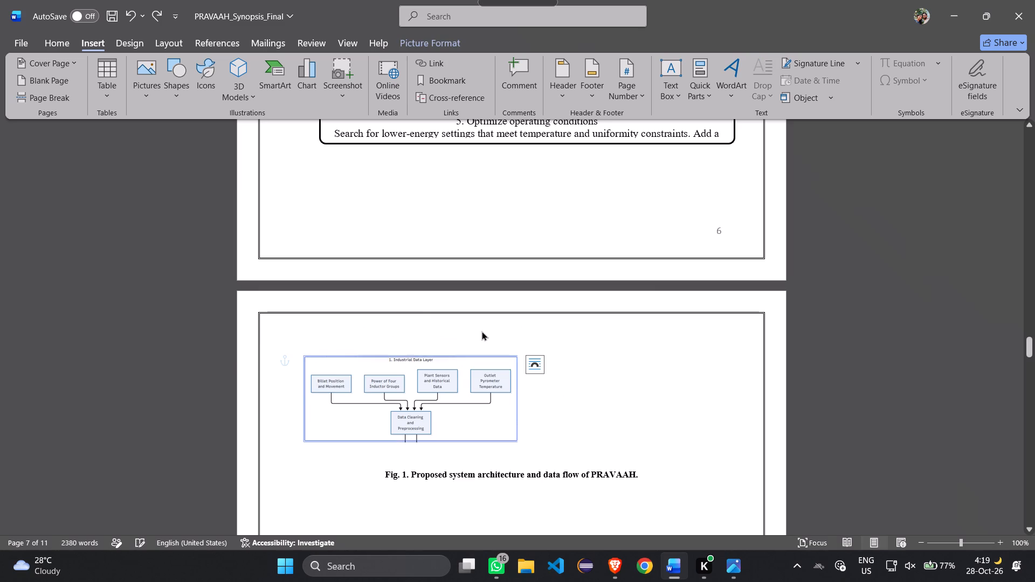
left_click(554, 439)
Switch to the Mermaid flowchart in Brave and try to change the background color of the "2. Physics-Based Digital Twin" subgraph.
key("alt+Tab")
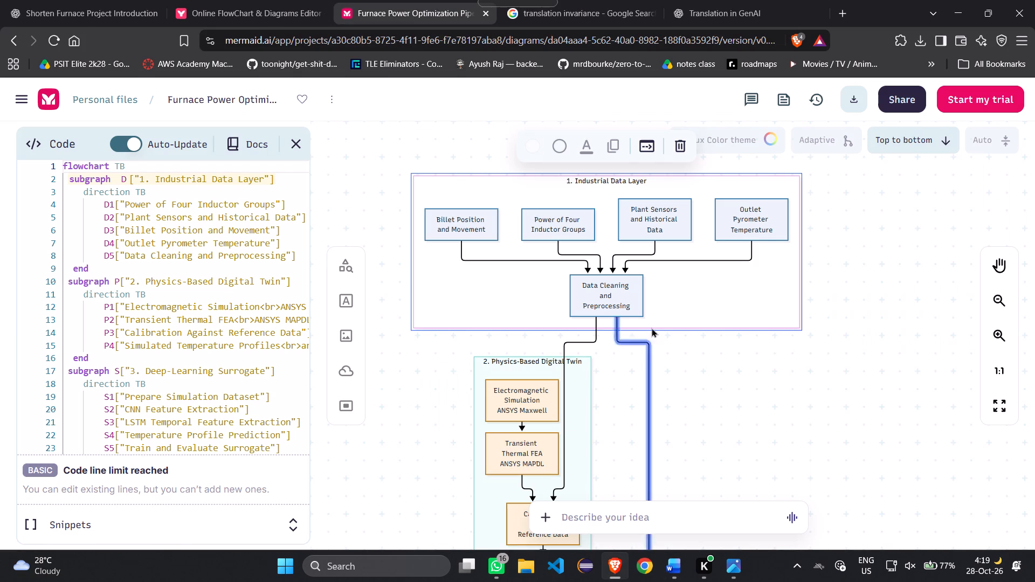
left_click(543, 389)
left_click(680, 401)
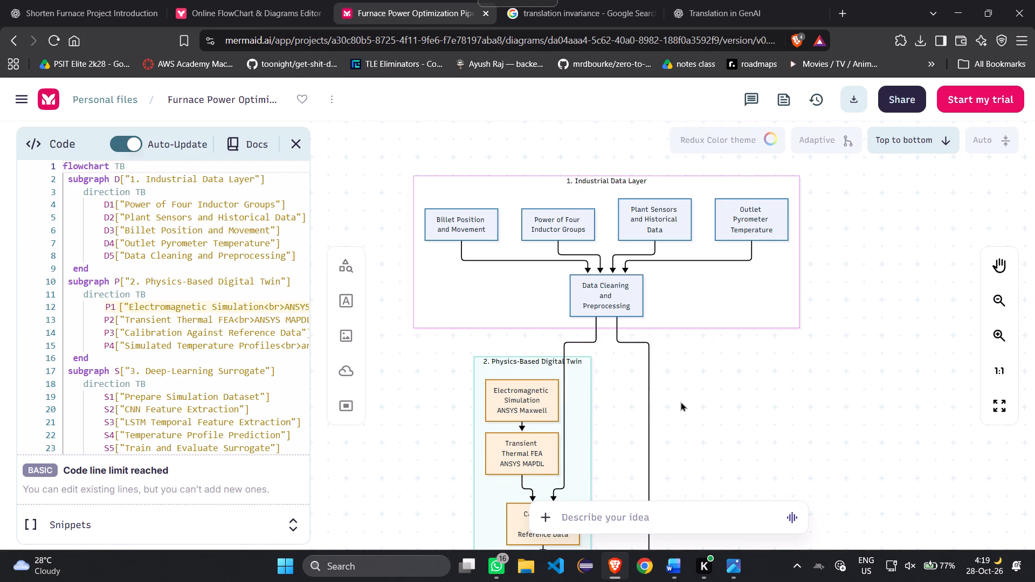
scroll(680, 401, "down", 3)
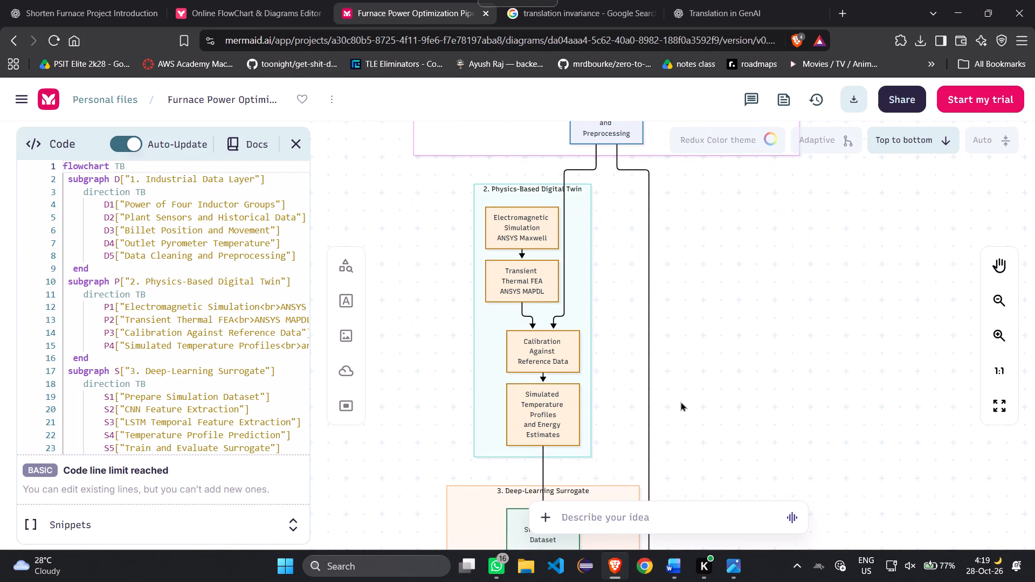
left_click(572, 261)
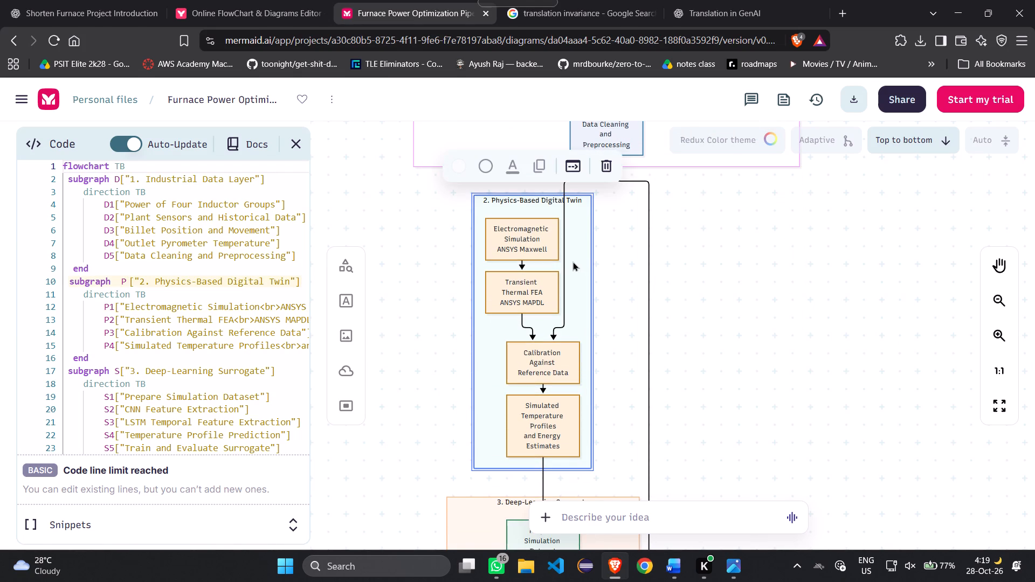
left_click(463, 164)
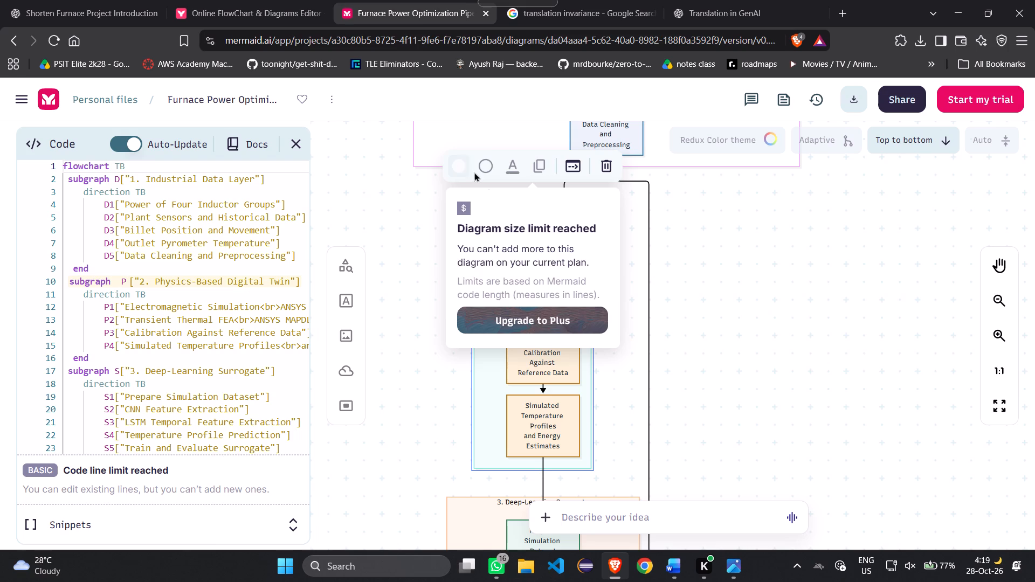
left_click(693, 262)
Look over the Physics-Based Digital Twin and Deep-Learning Surrogate blocks and their connectors in the flowchart.
scroll(693, 262, "down", 1)
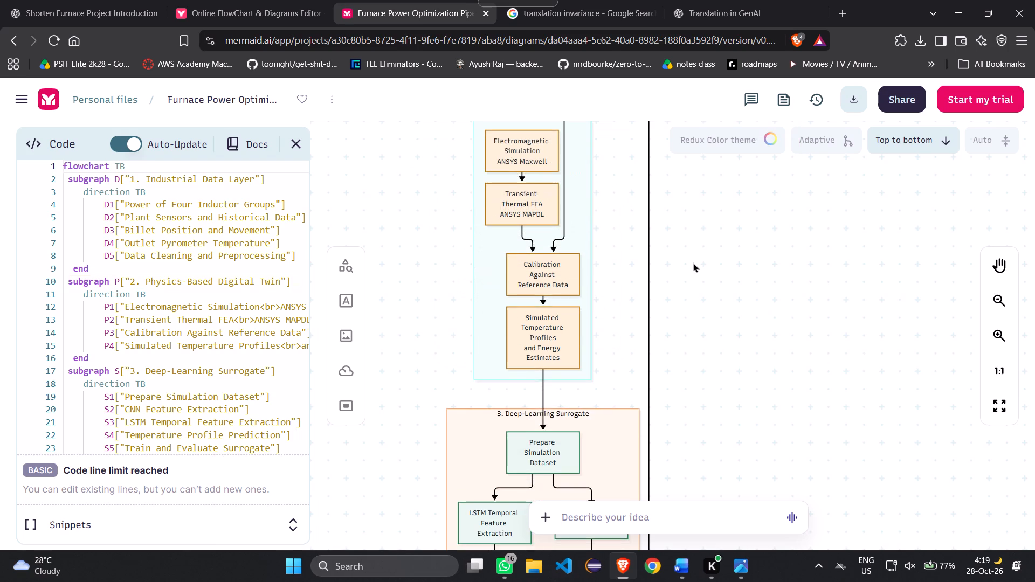
scroll(693, 262, "down", 2)
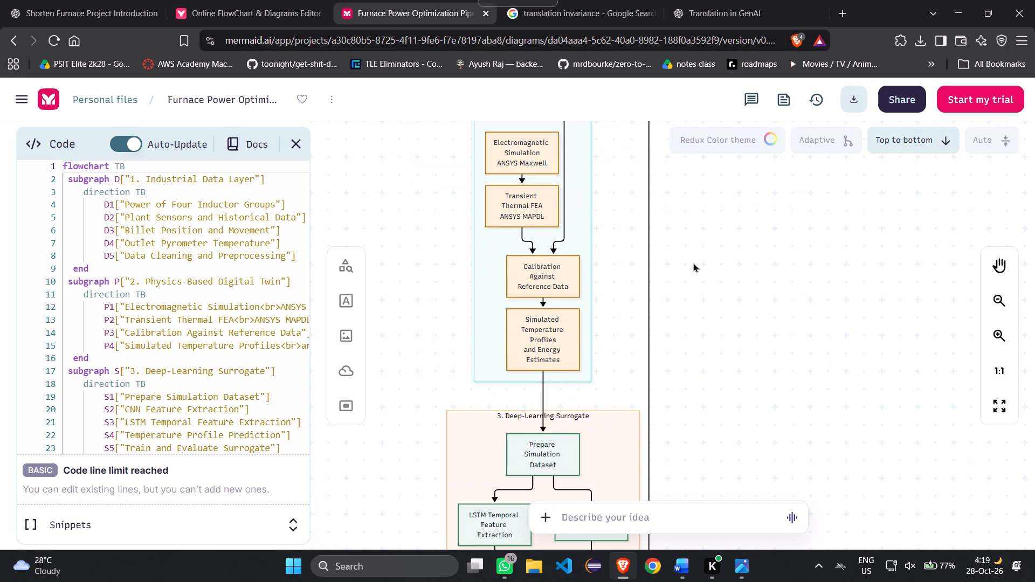
scroll(693, 262, "down", 1)
scroll(569, 227, "right", 1)
scroll(569, 227, "up", 1)
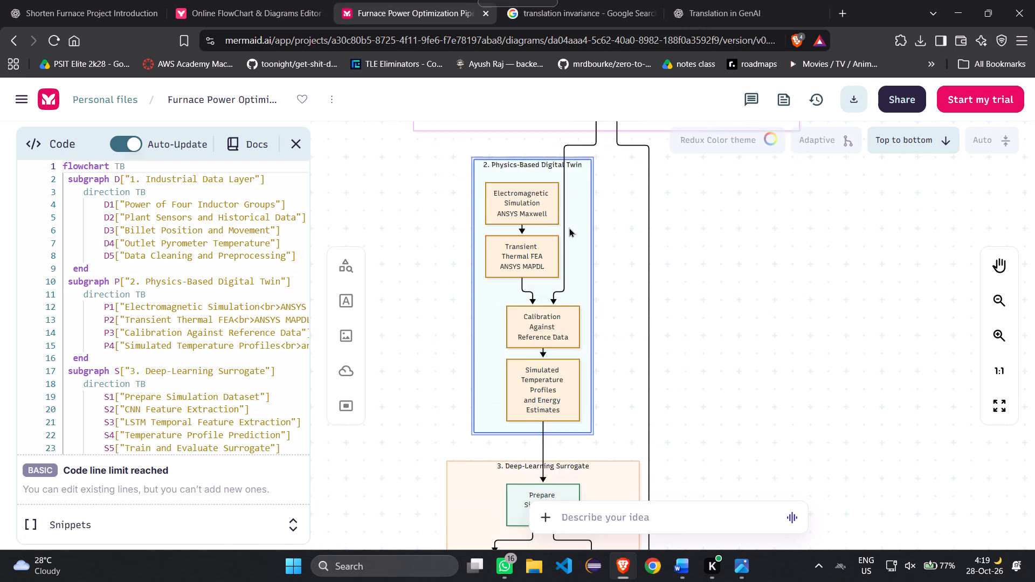
scroll(569, 227, "up", 1)
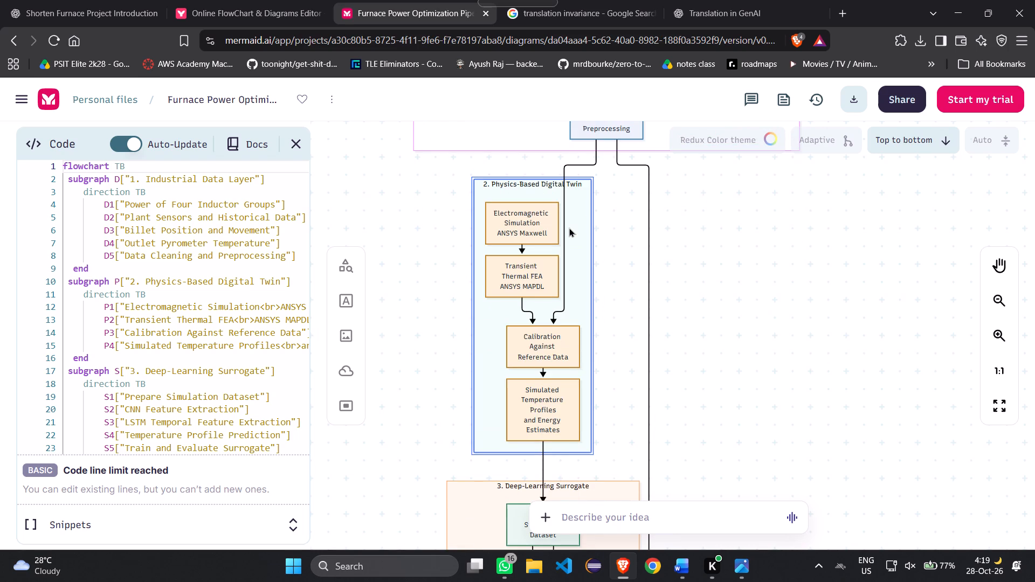
scroll(569, 227, "up", 2)
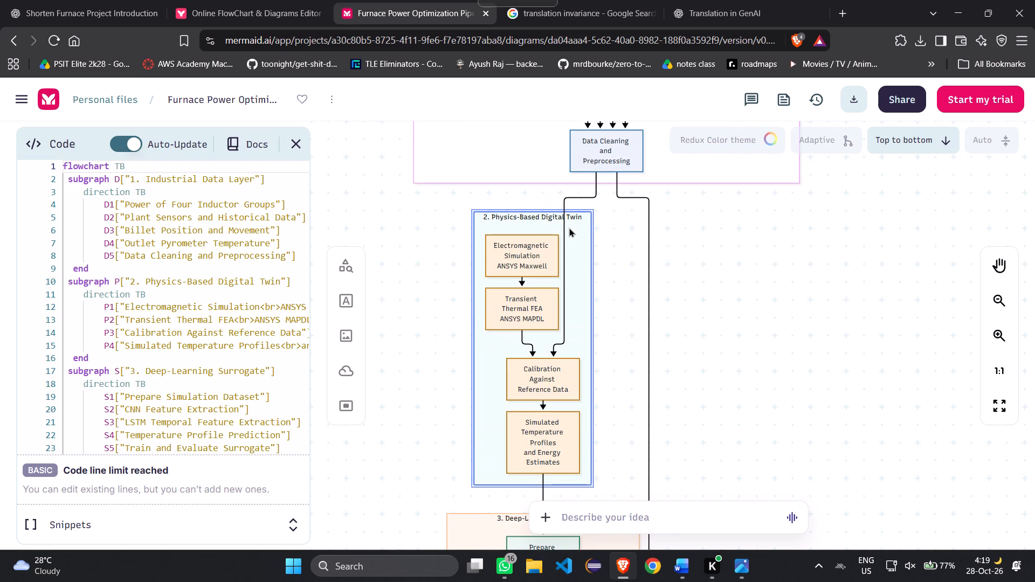
Back in Word, delete the Industrial Data Layer picture above the Fig. 1 caption and insert the full flowchart picture from this device instead.
key("alt+Tab")
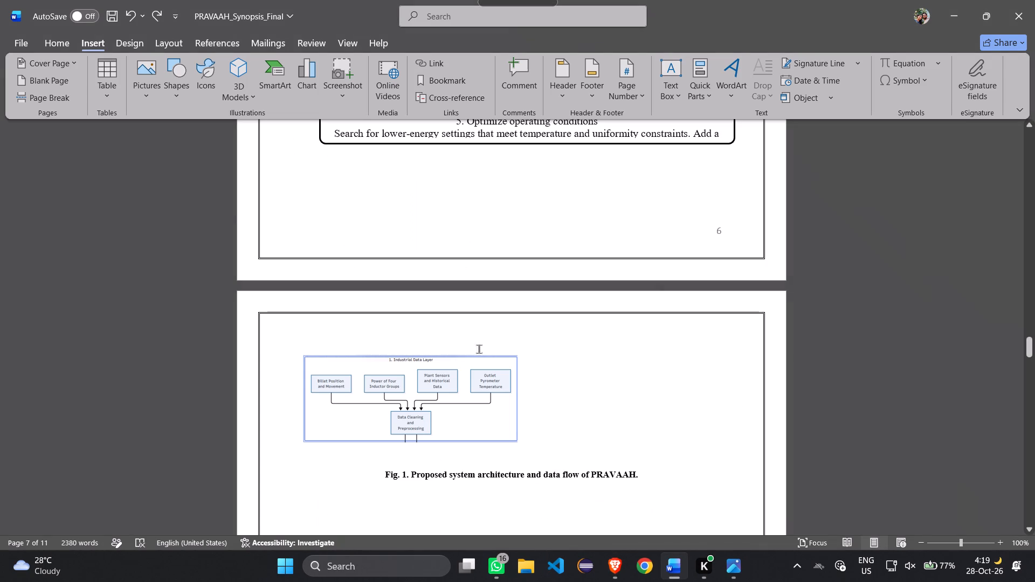
left_click(481, 359)
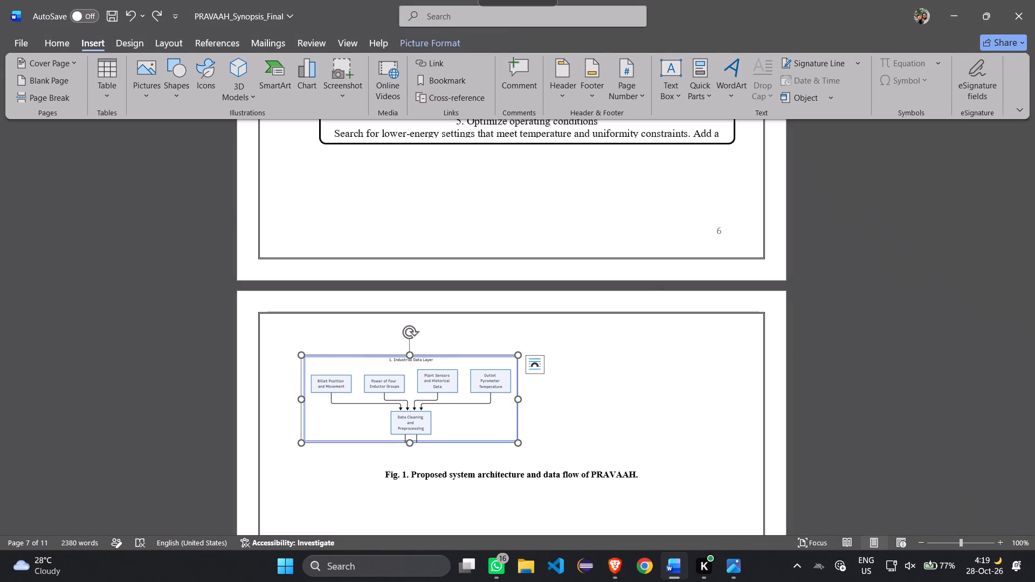
key("Delete")
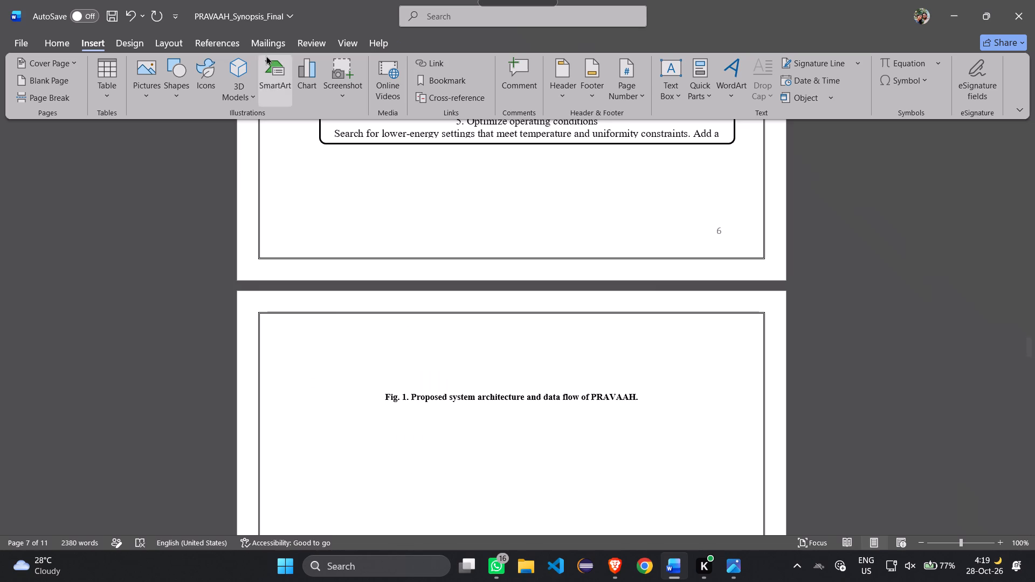
left_click(136, 71)
left_click(156, 130)
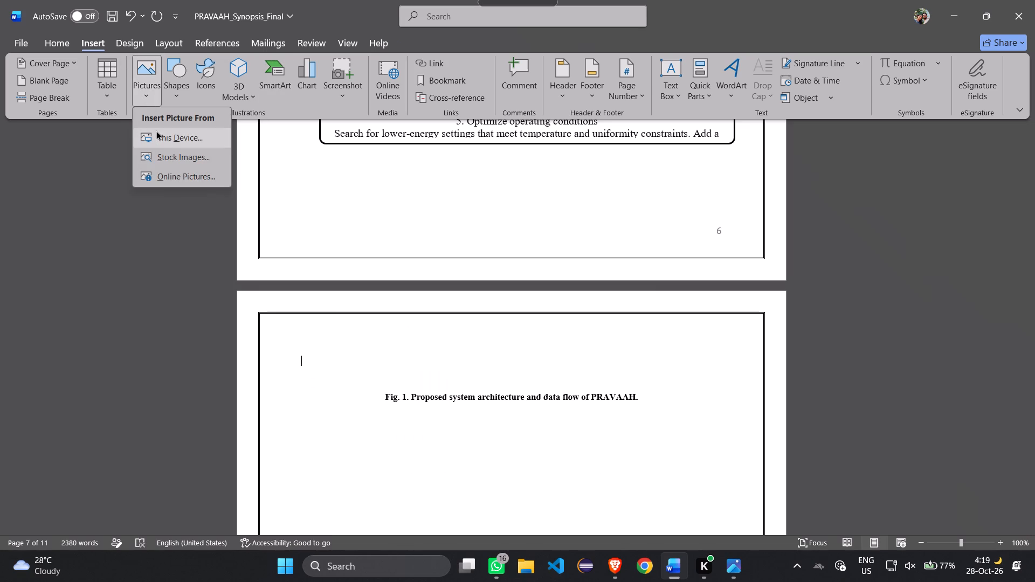
double_click(162, 120)
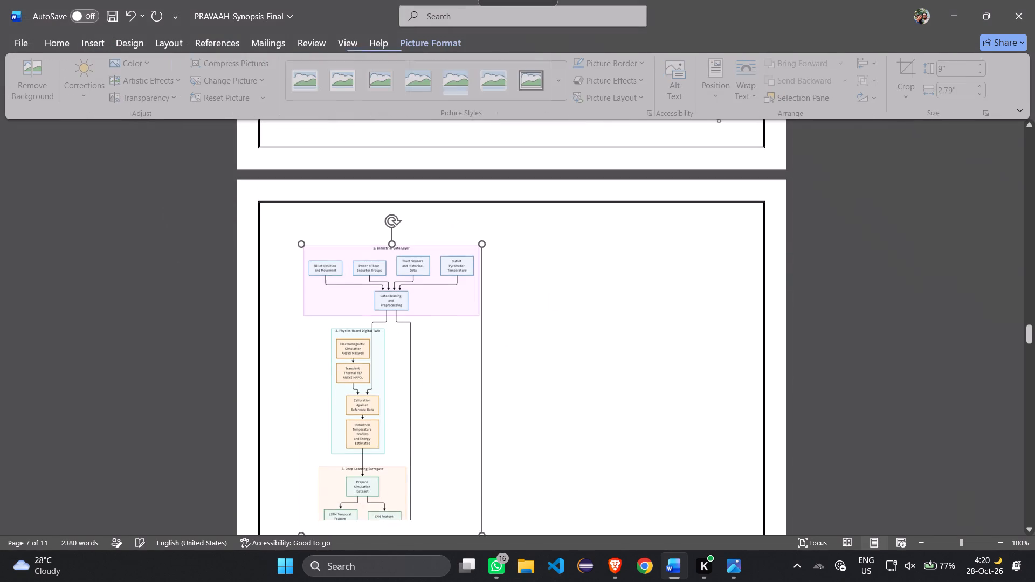
Examine the inserted flowchart picture up close to check how readable its blocks and labels are.
scroll(497, 469, "down", 1)
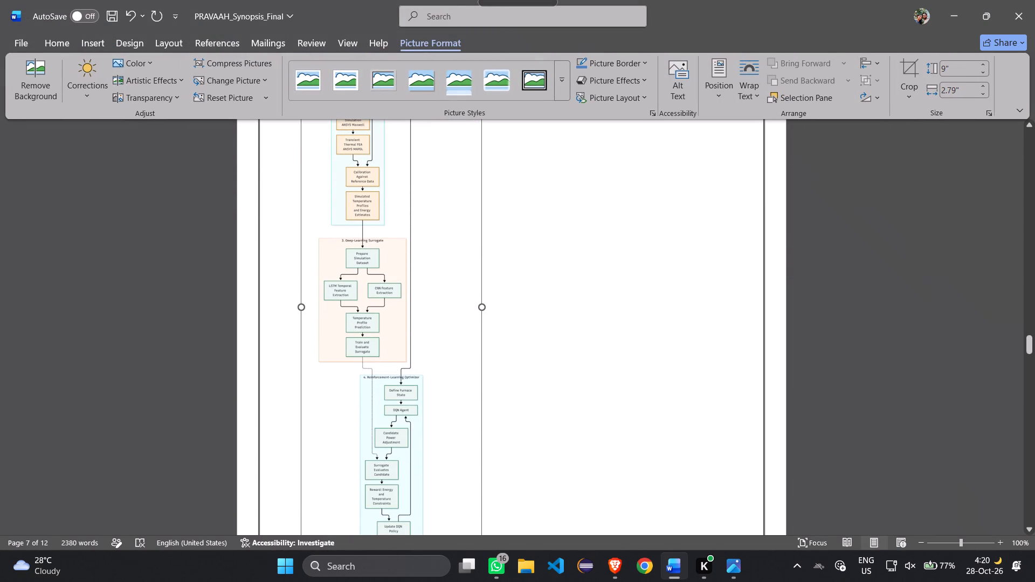
scroll(533, 386, "up", 1)
scroll(533, 386, "up", 6, "ctrl")
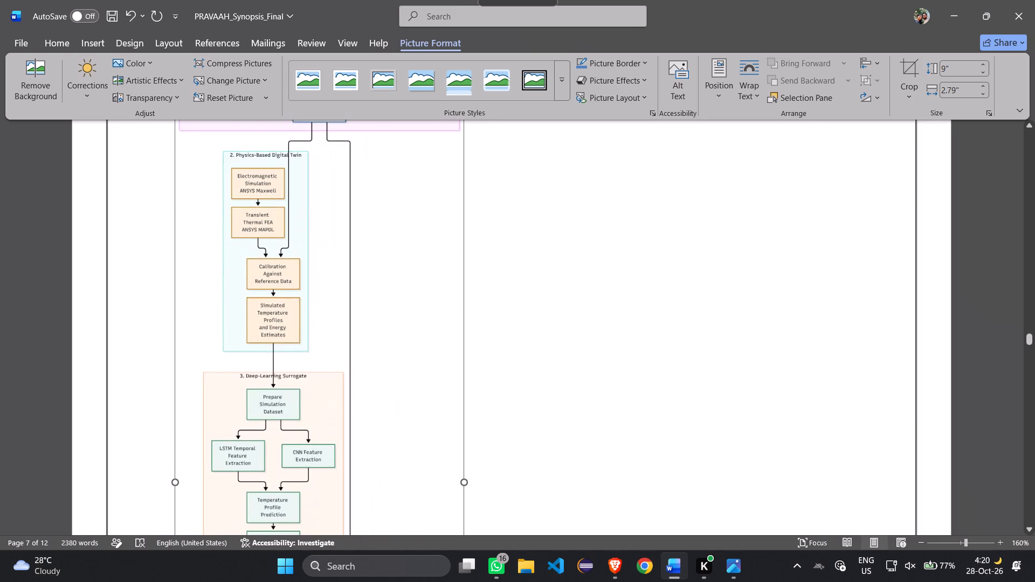
scroll(533, 386, "up", 1)
scroll(533, 386, "up", 5, "ctrl")
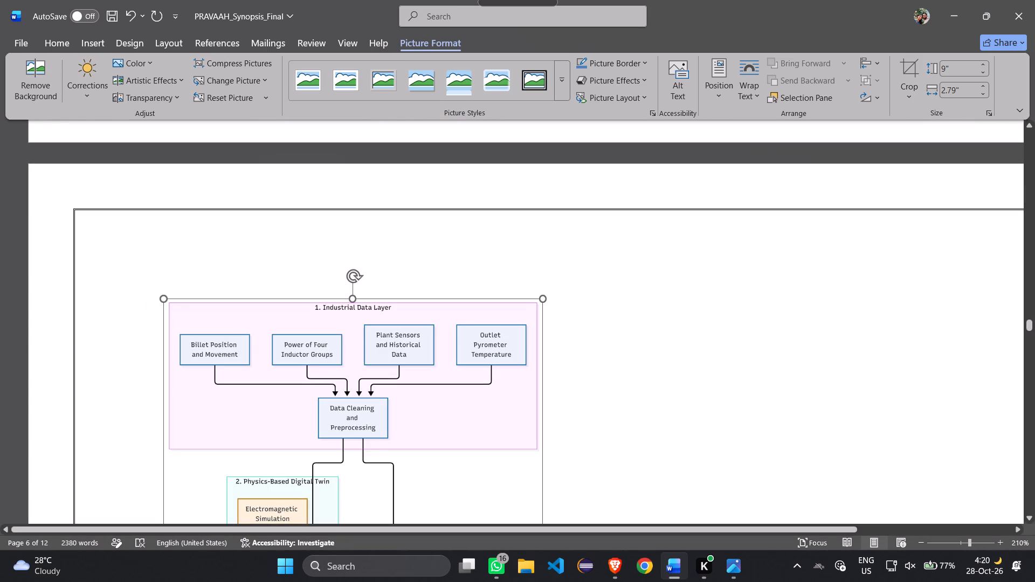
left_click(480, 387)
scroll(488, 406, "down", 1)
scroll(488, 406, "up", 1, "ctrl")
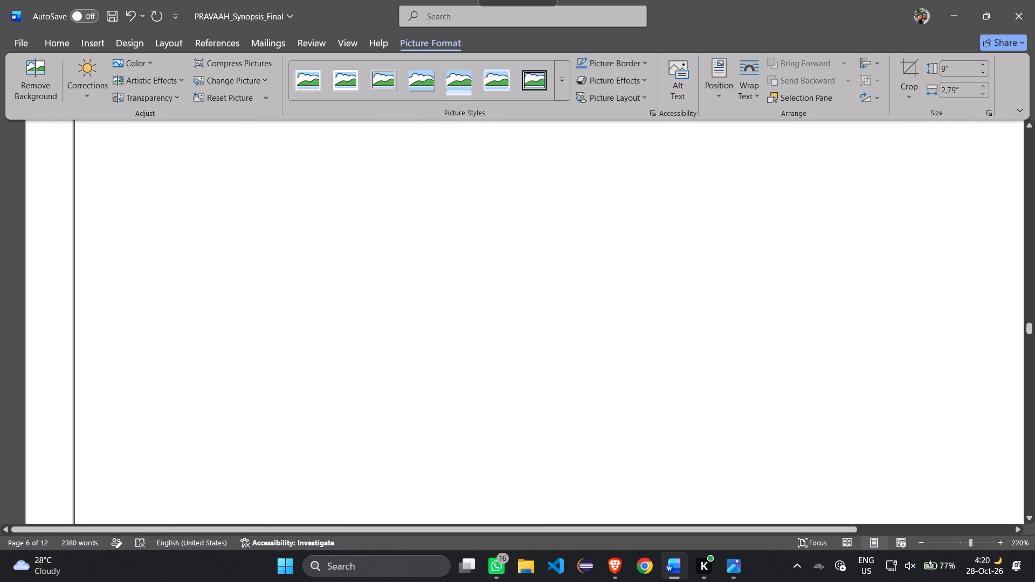
scroll(488, 406, "up", 10, "ctrl")
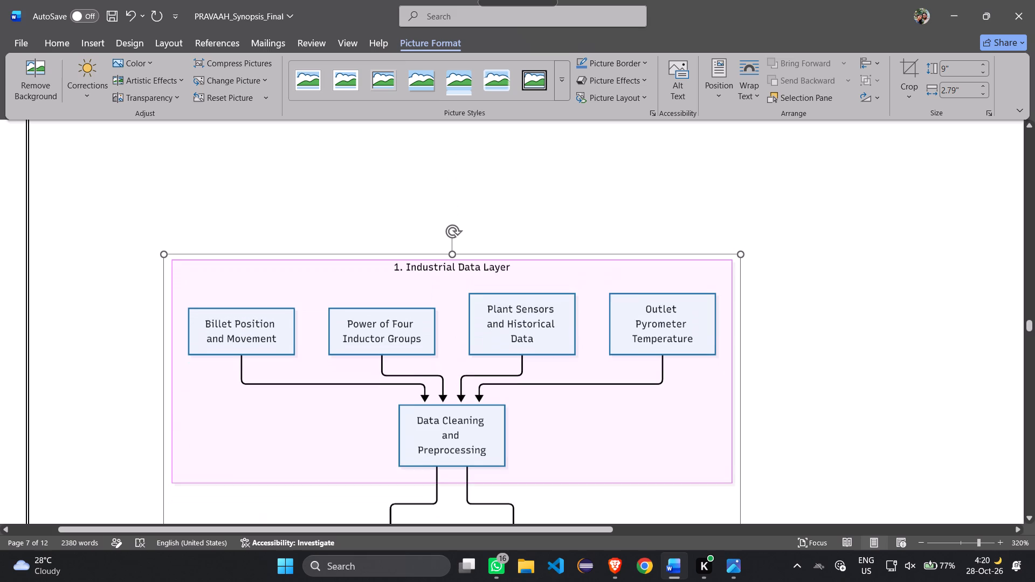
scroll(533, 414, "down", 5, "ctrl")
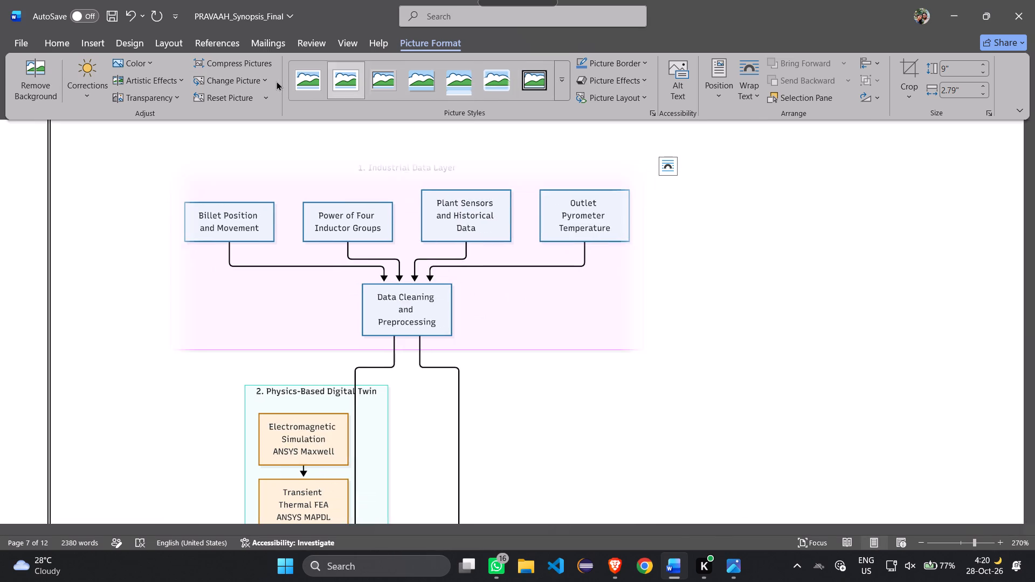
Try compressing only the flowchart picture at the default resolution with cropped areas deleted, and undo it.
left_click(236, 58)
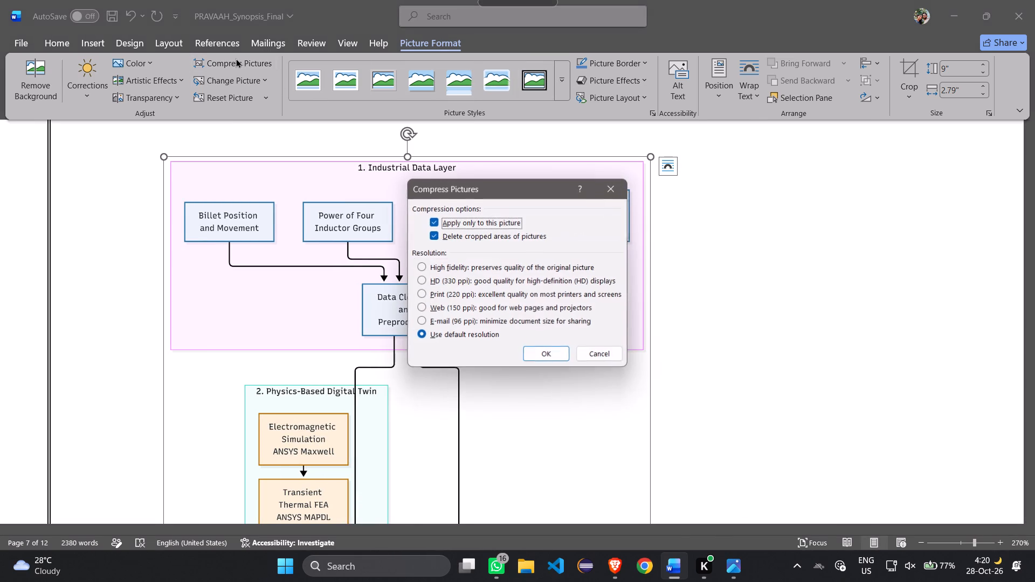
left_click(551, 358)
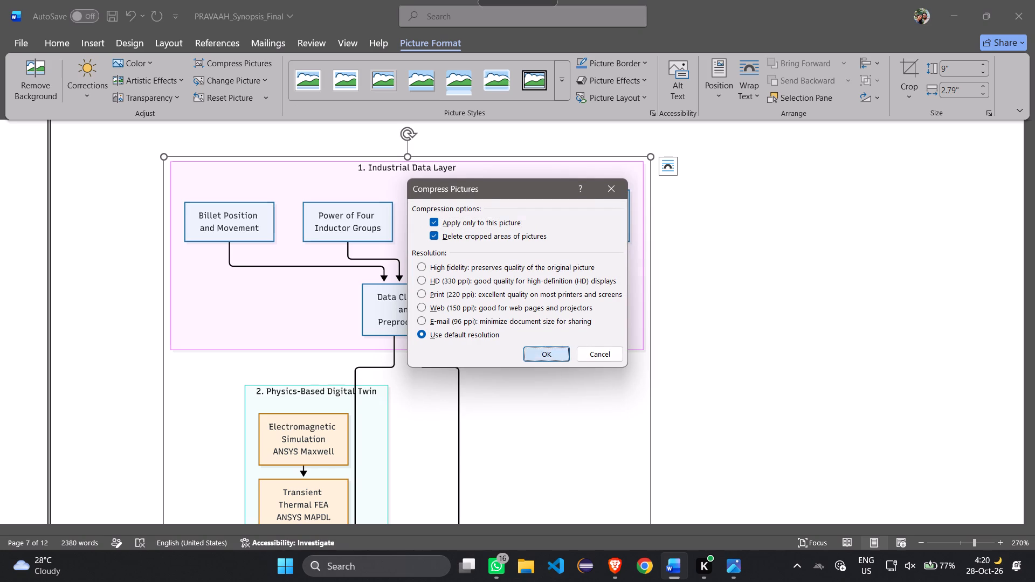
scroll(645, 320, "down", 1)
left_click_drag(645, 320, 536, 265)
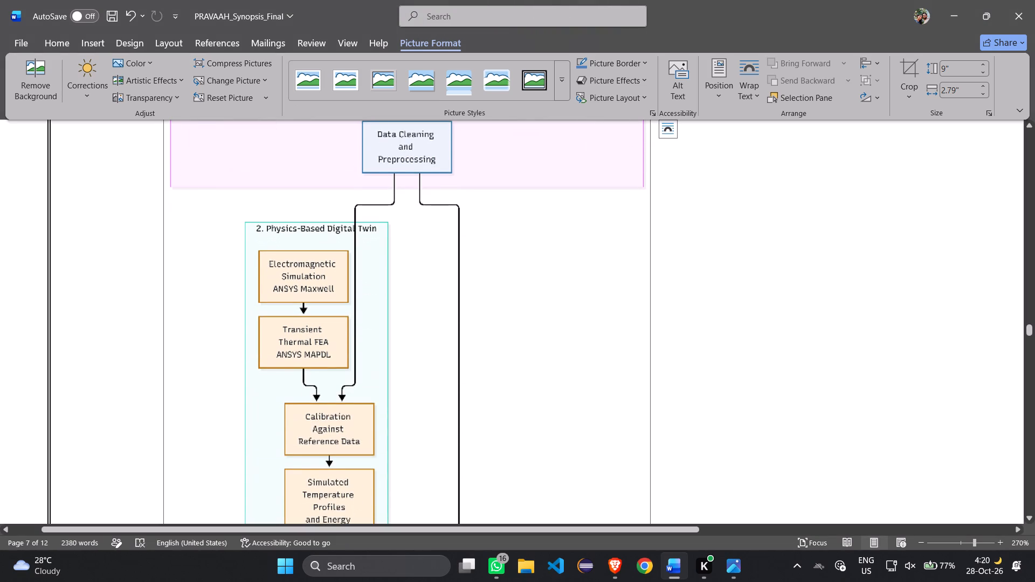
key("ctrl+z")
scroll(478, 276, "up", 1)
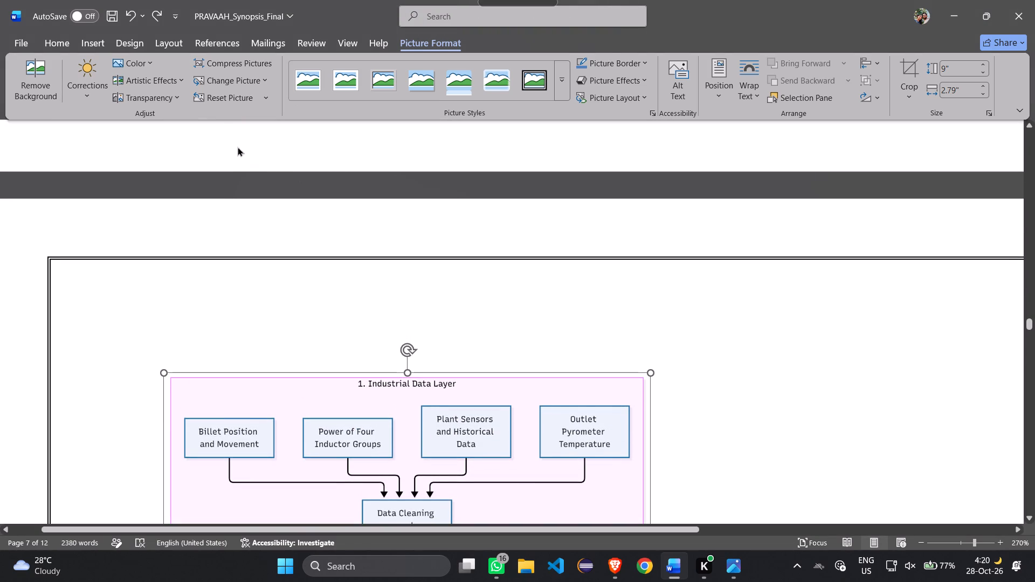
Examine how the full flowchart picture fits its page and where the Fig. 1 caption and following sections fall.
scroll(413, 274, "down", 5, "ctrl")
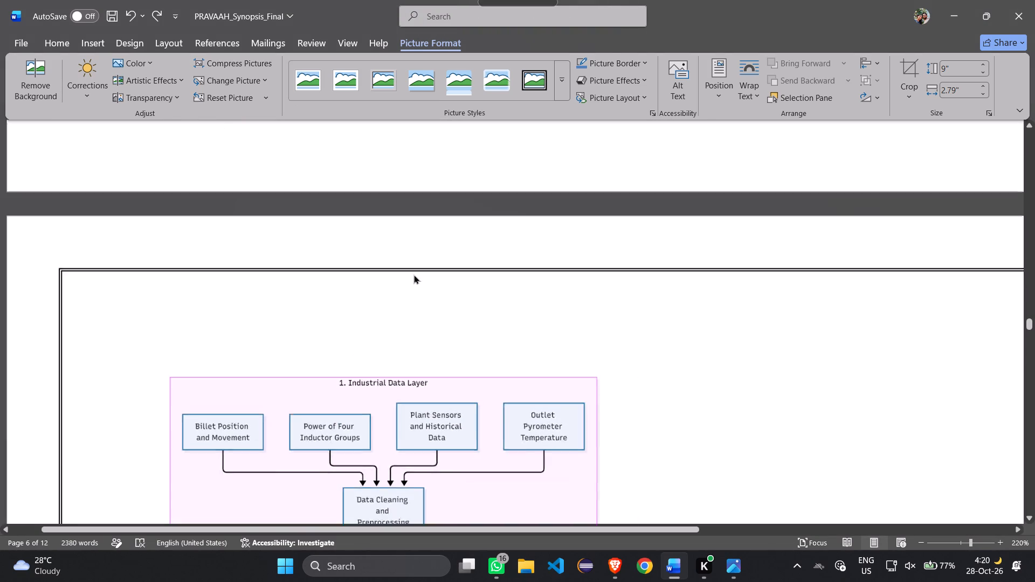
scroll(413, 274, "down", 9, "ctrl")
scroll(413, 274, "down", 3)
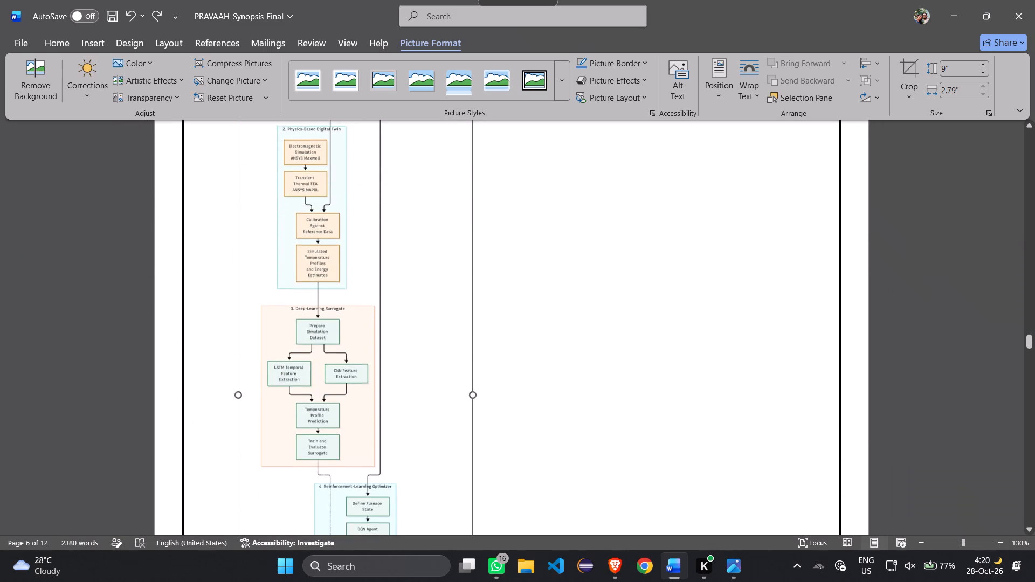
scroll(413, 274, "down", 4)
scroll(413, 274, "up", 3)
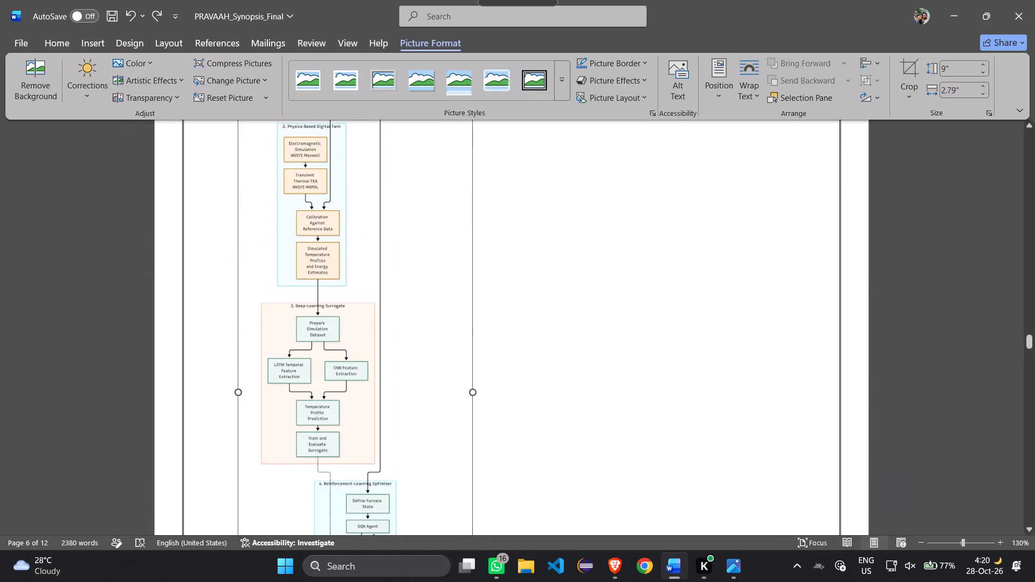
scroll(413, 274, "up", 3)
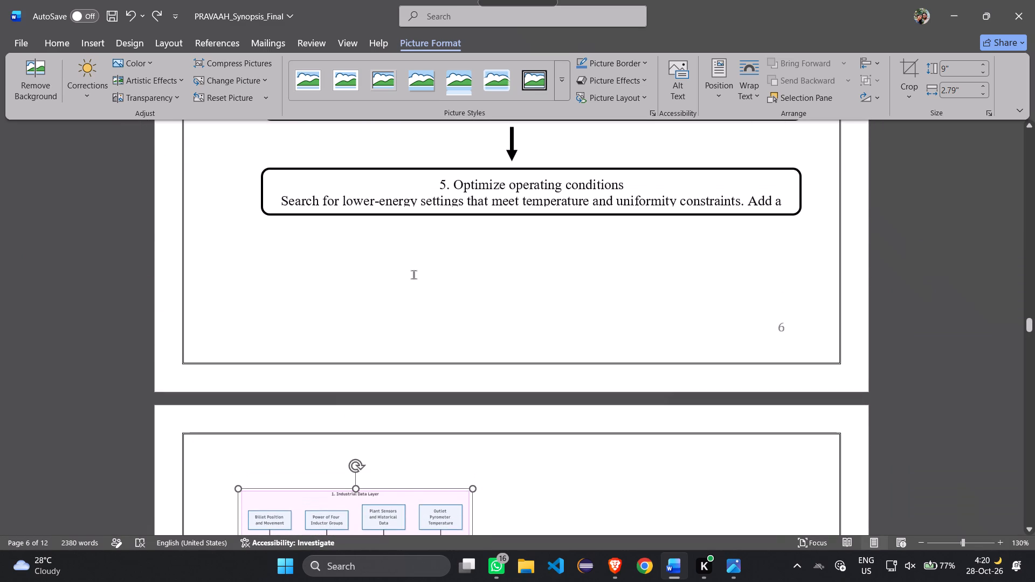
scroll(413, 274, "down", 4, "ctrl")
scroll(413, 274, "down", 3)
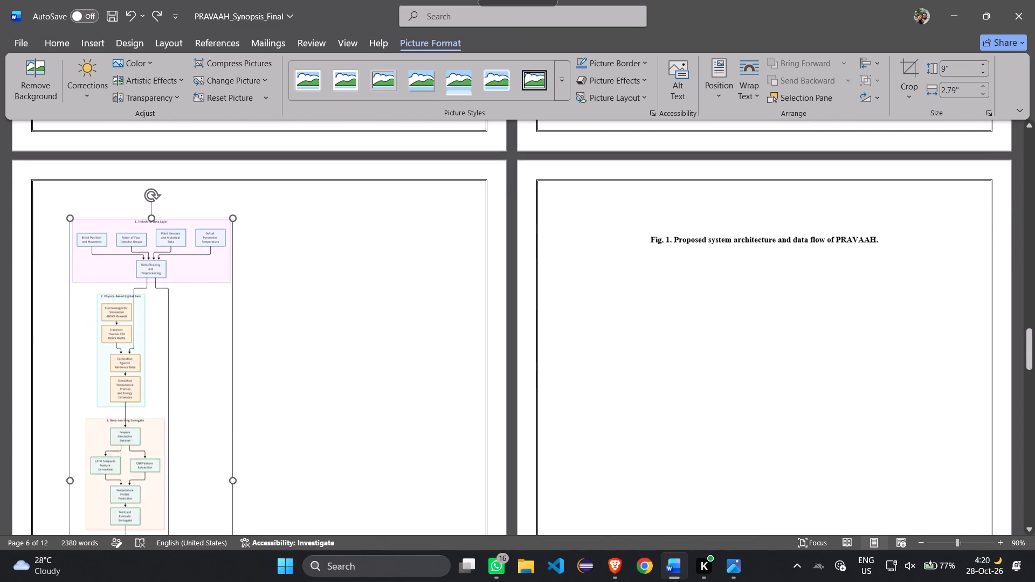
scroll(413, 274, "down", 4)
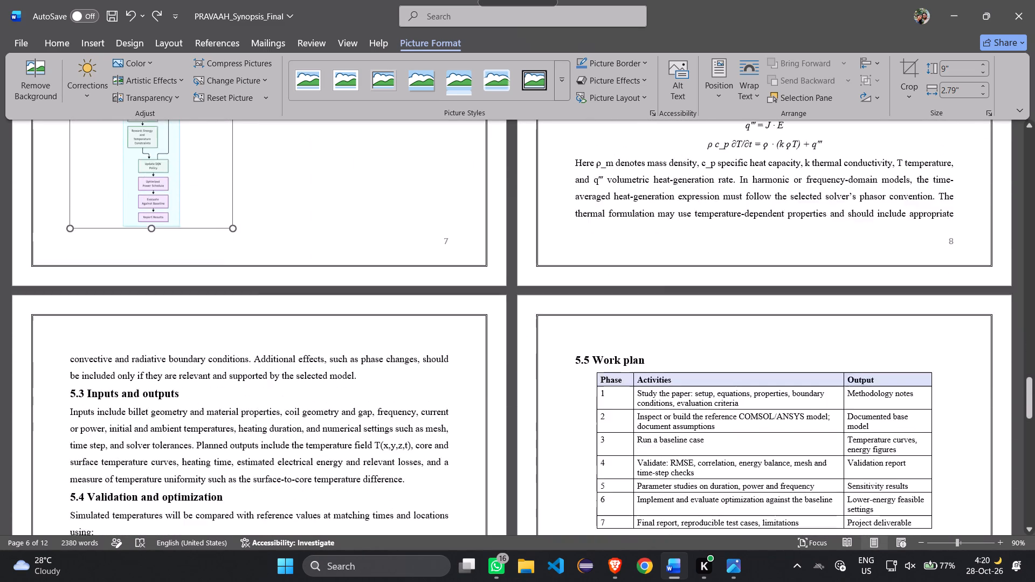
scroll(413, 274, "down", 1)
scroll(413, 274, "up", 4)
right_click(413, 274)
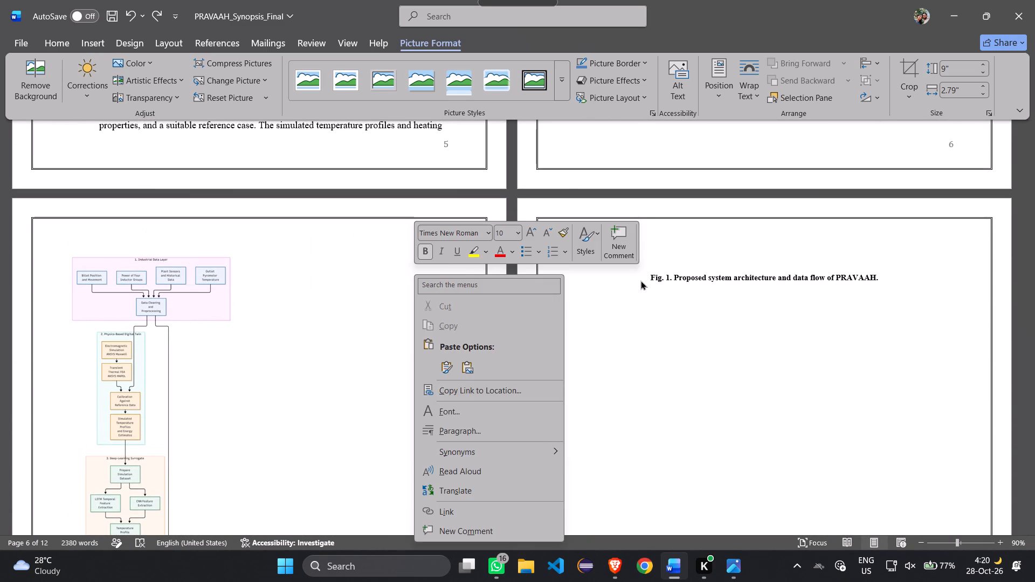
left_click(640, 279)
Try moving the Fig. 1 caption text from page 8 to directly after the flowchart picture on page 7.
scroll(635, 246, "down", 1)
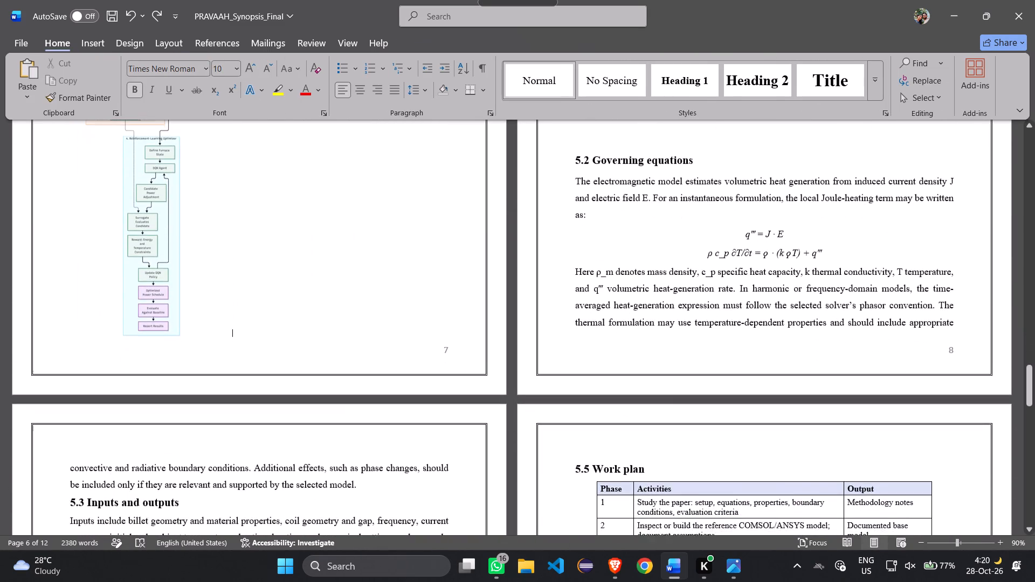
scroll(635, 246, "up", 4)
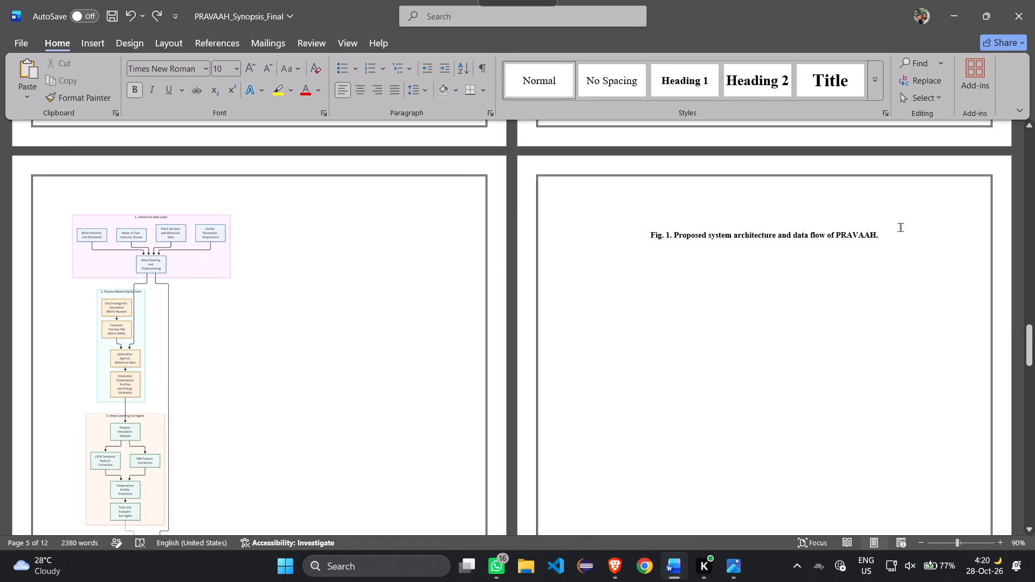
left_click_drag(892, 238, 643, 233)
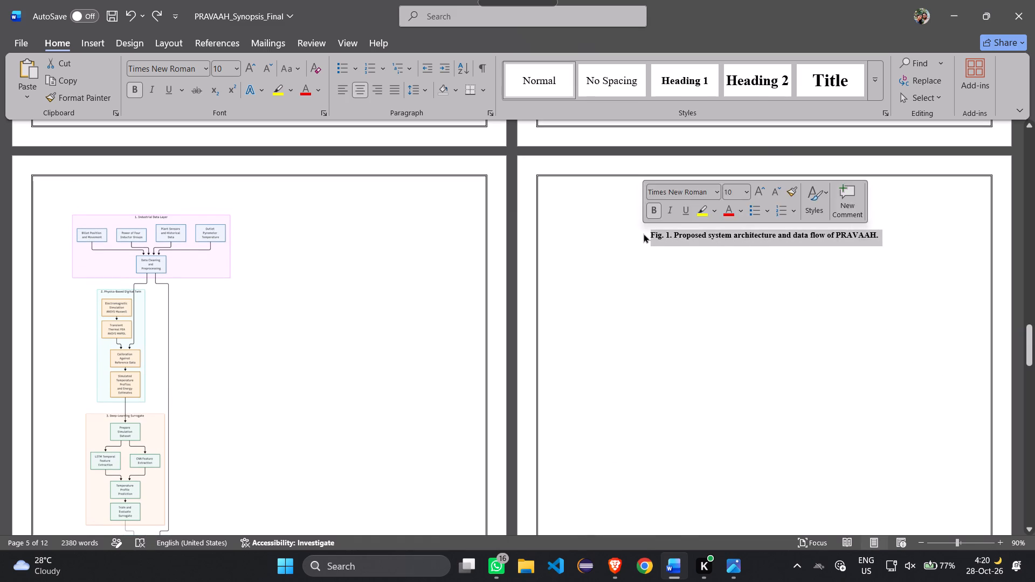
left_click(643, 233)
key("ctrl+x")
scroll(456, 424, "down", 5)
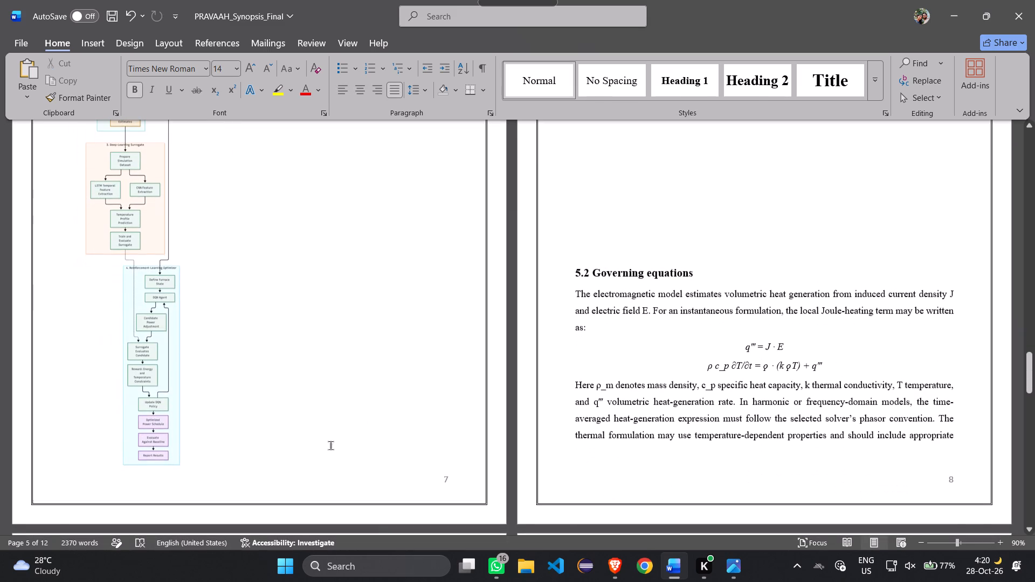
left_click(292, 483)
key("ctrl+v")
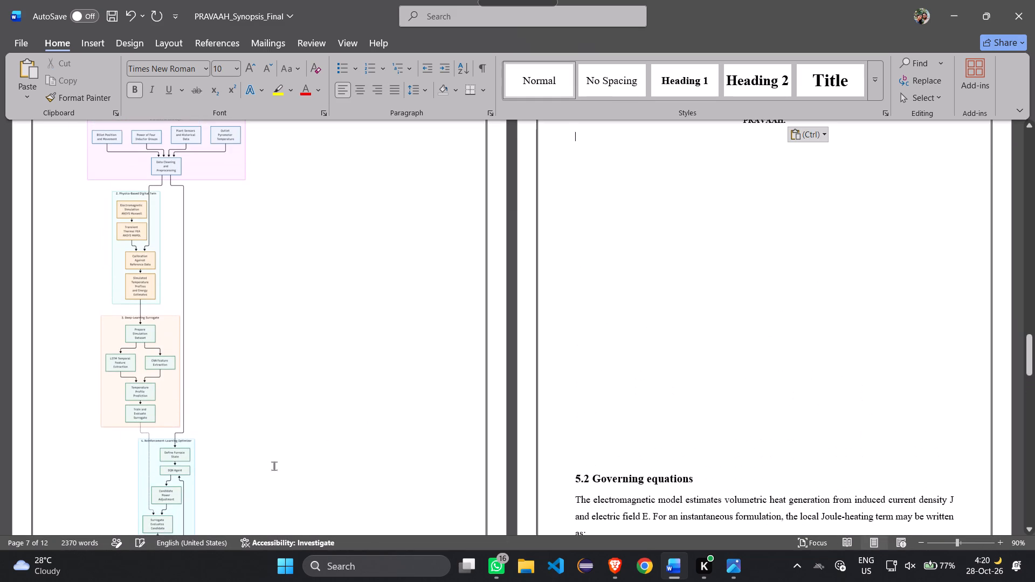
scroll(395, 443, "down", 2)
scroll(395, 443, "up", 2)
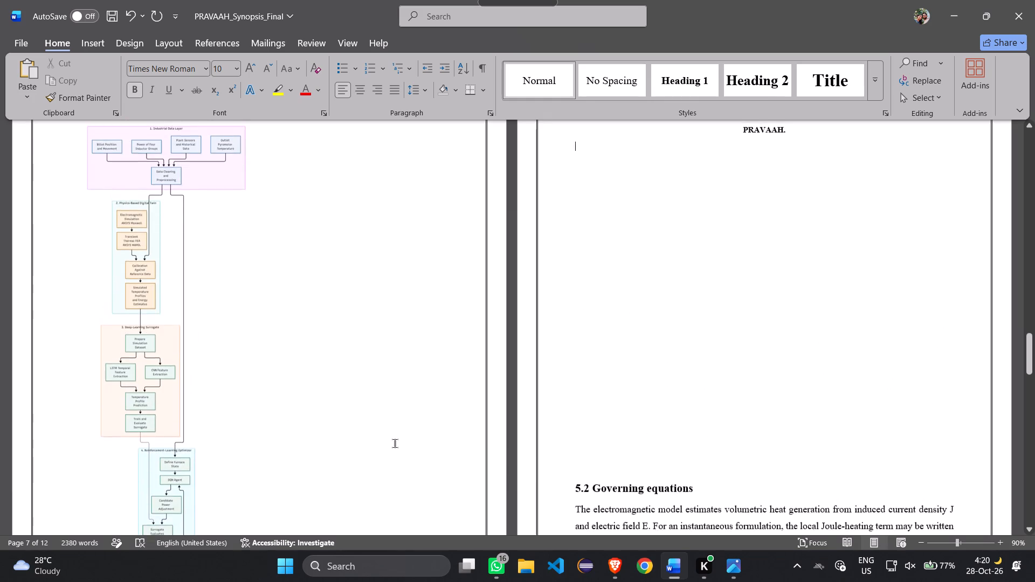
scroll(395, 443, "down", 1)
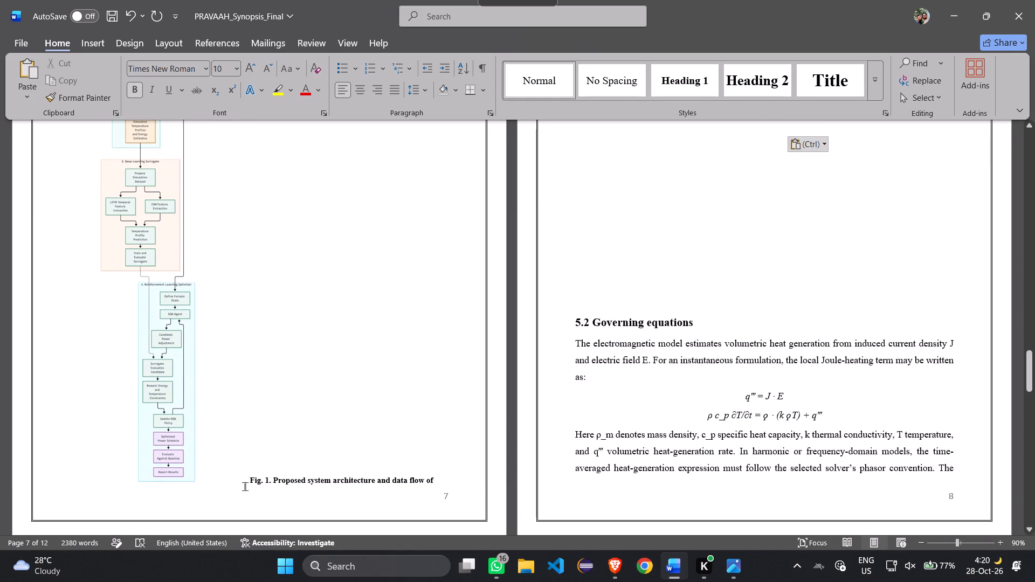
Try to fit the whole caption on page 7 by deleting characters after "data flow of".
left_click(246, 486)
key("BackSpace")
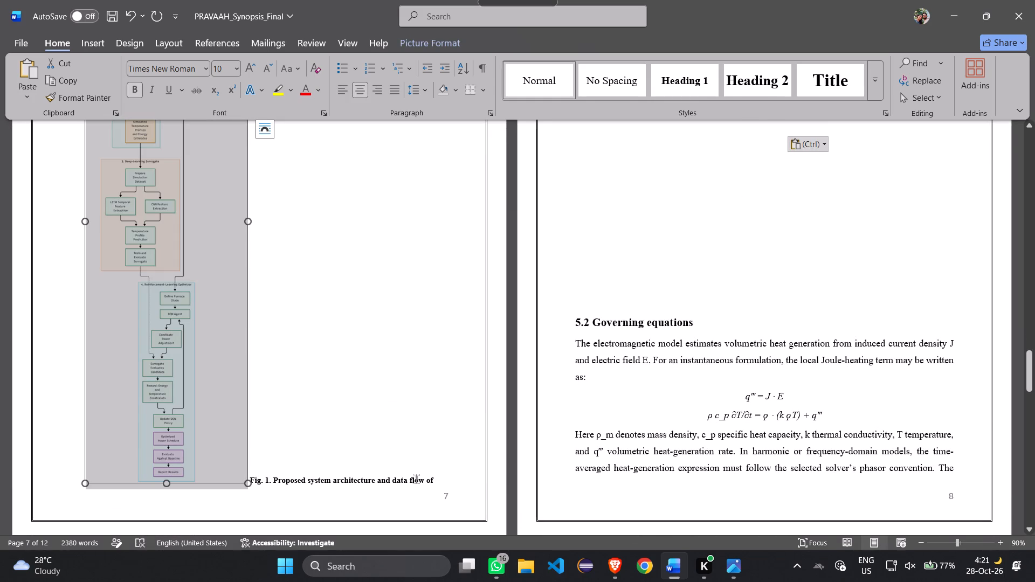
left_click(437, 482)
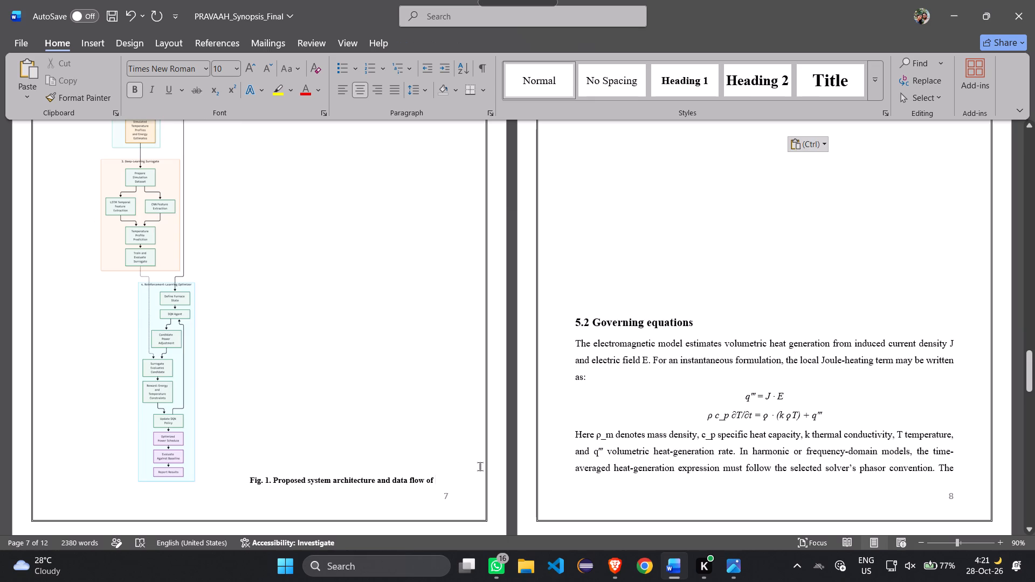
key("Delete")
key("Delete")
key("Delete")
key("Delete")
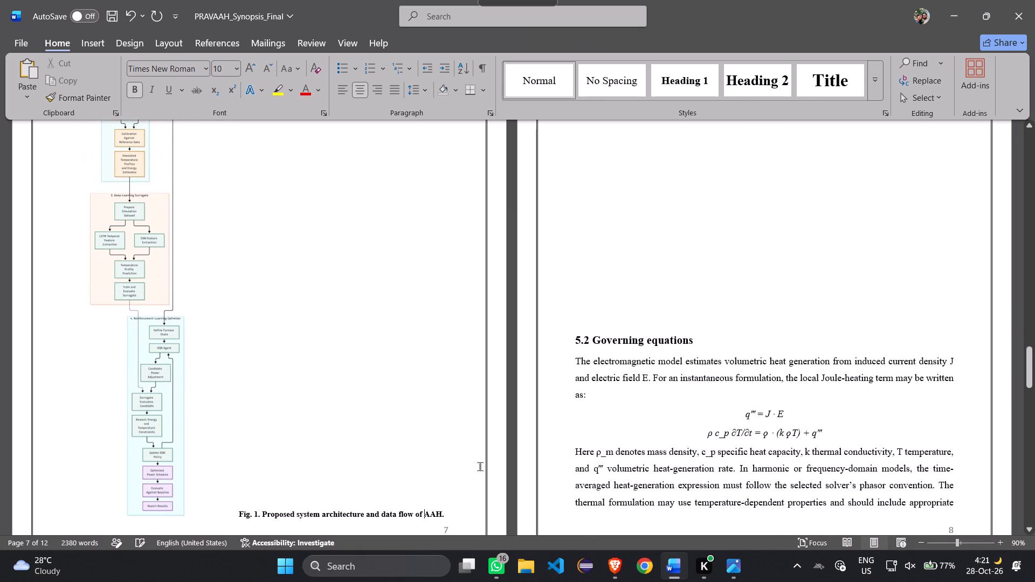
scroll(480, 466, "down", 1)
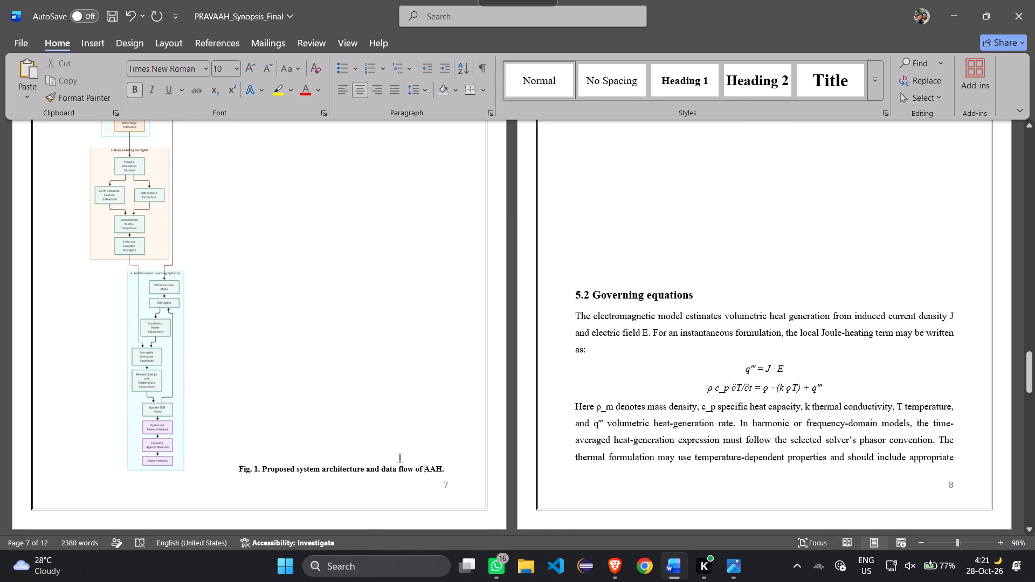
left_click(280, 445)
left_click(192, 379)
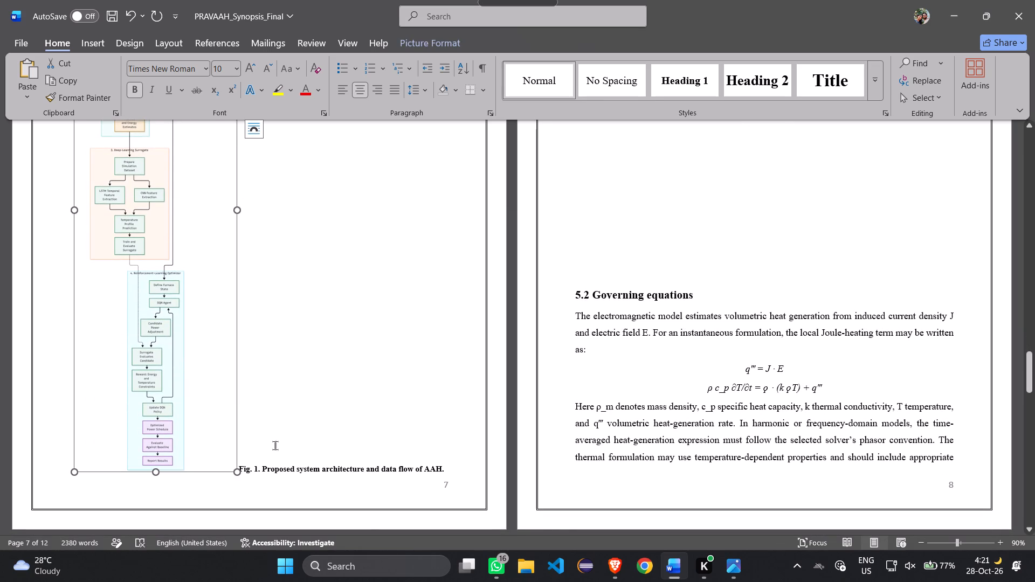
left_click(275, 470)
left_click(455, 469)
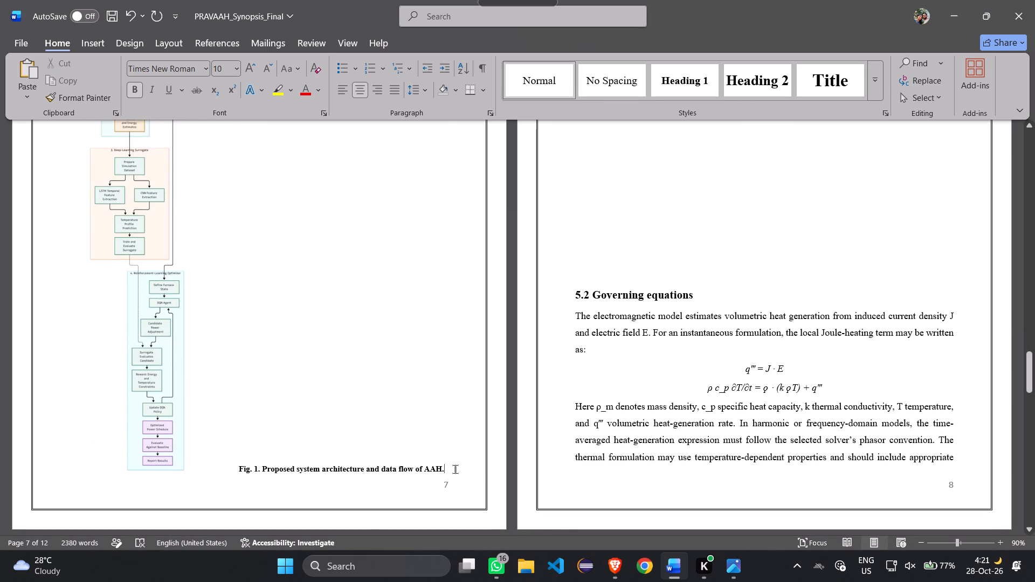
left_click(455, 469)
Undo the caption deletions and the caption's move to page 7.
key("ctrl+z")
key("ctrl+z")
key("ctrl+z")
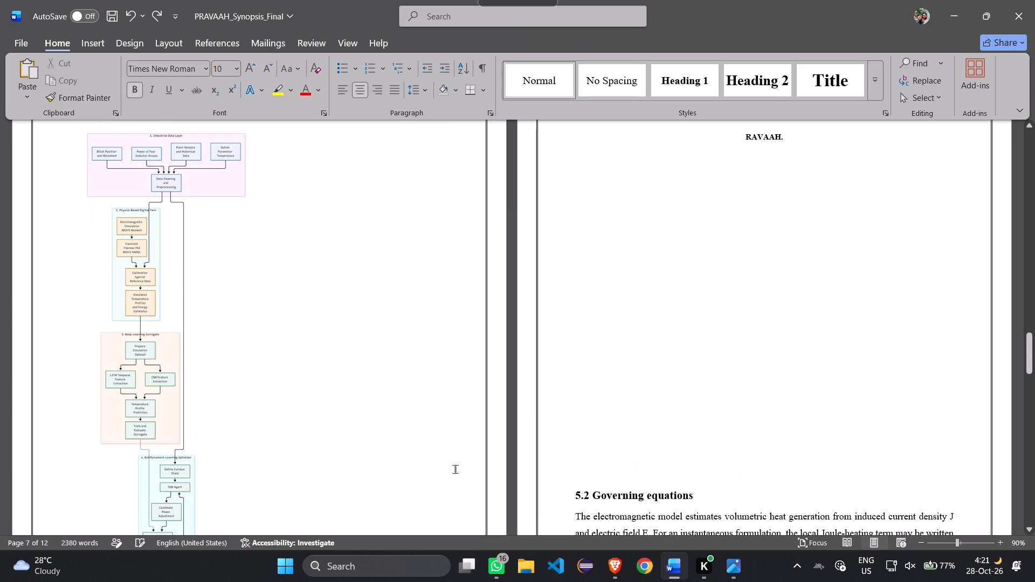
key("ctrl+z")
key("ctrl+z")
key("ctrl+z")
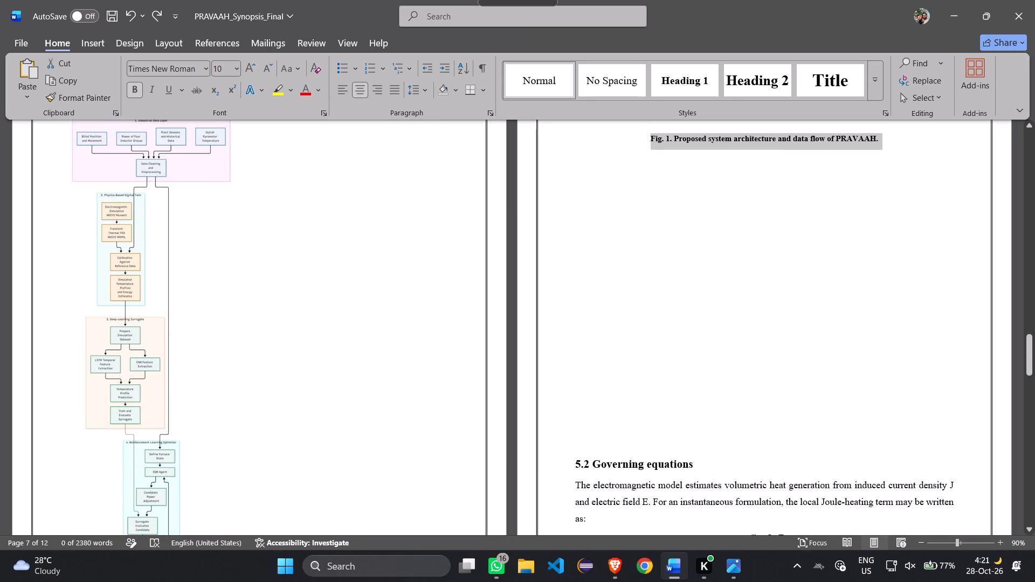
Cut the Fig. 1 caption on page 8, insert a Simple Text Box there, and replace its placeholder text with the caption.
key("ctrl+x")
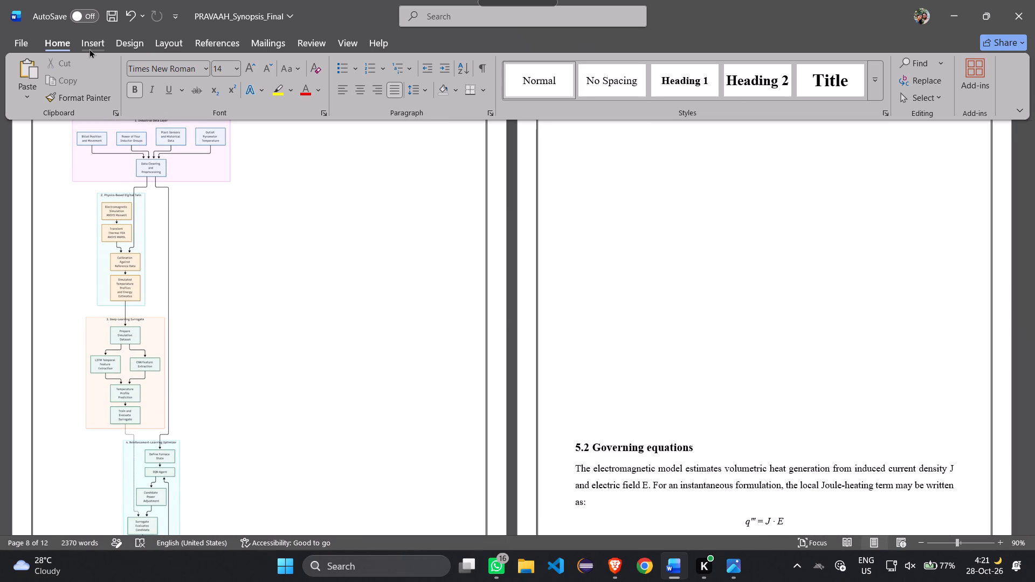
left_click(89, 48)
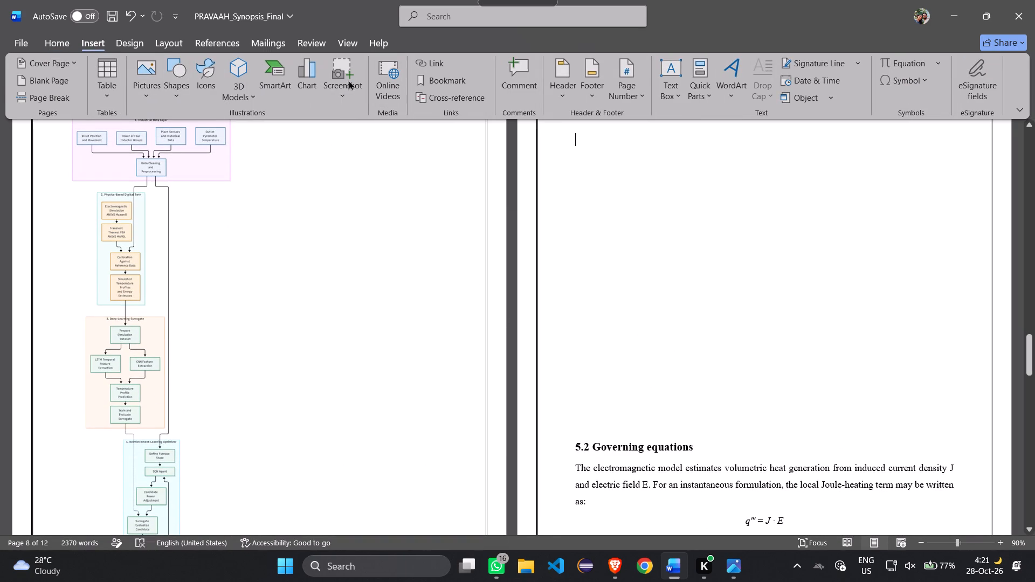
left_click(668, 64)
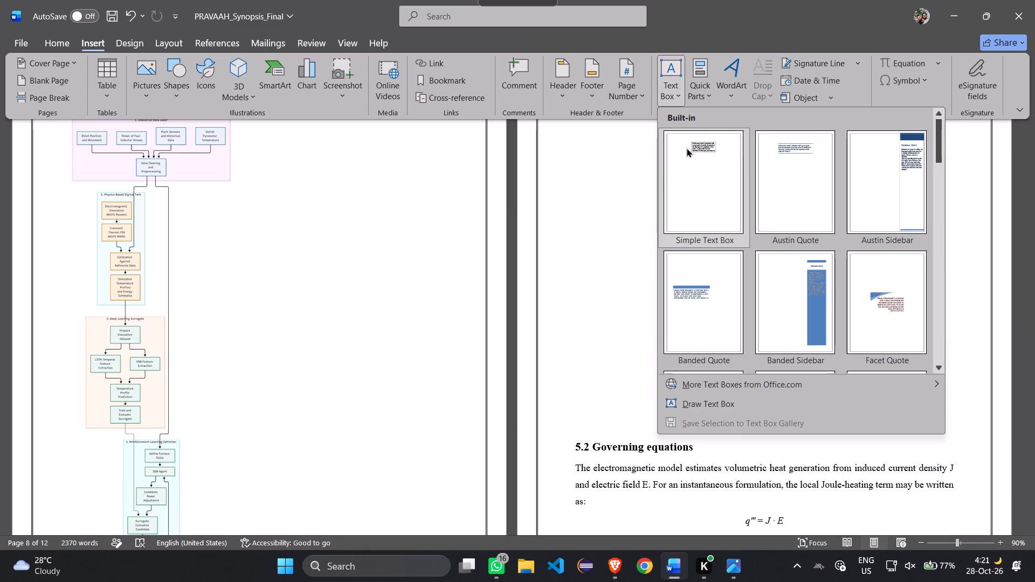
left_click(700, 142)
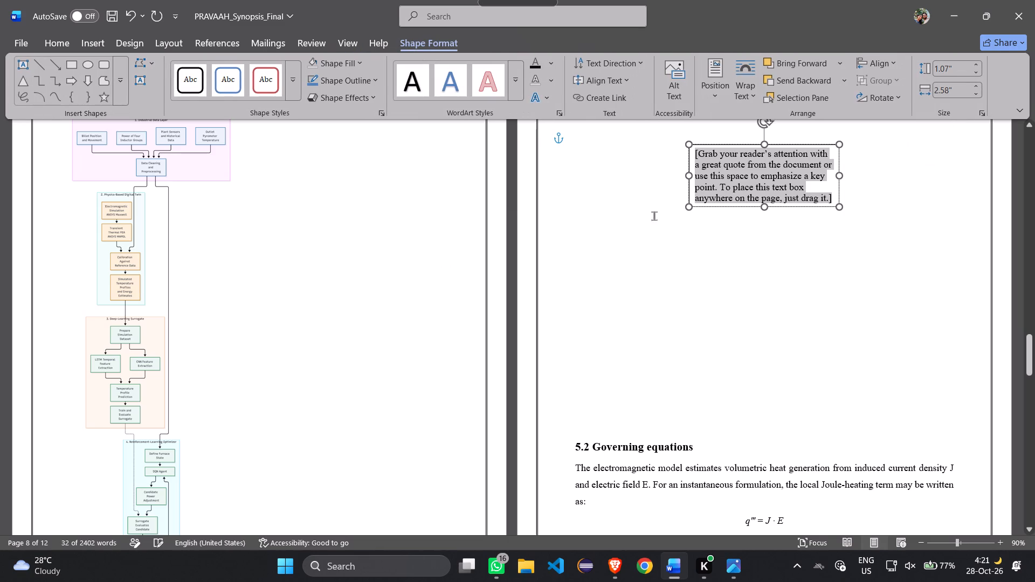
left_click(746, 178)
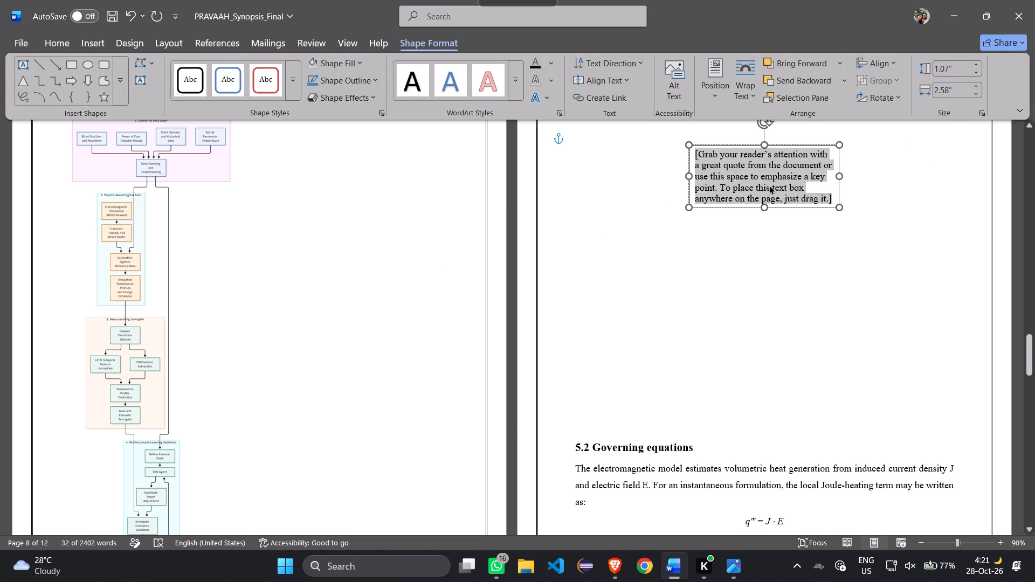
key("BackSpace")
key("ctrl+v")
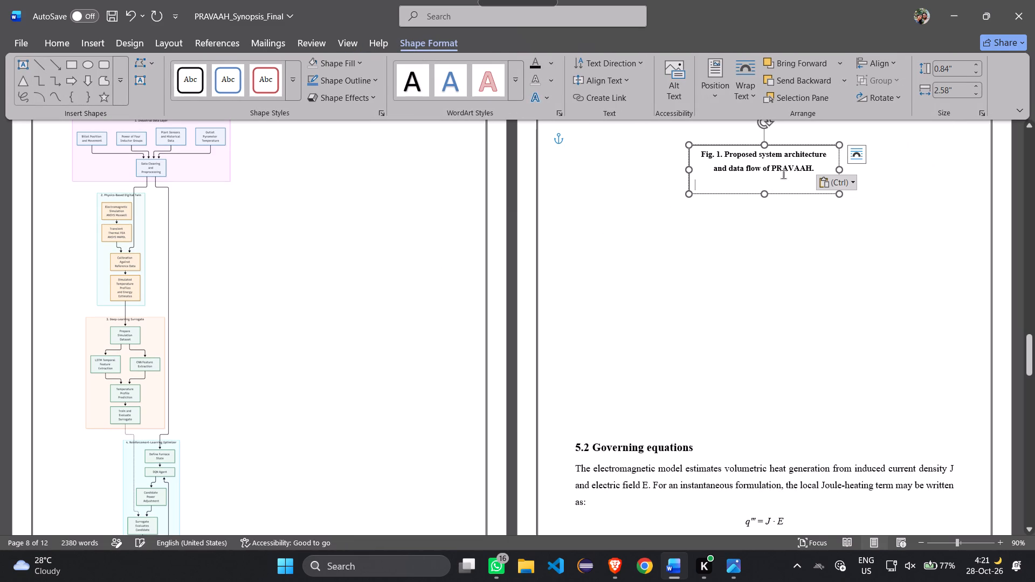
Resize the caption text box to about 4.52" wide and 0.37" high so it holds one line.
left_click_drag(841, 167, 958, 155)
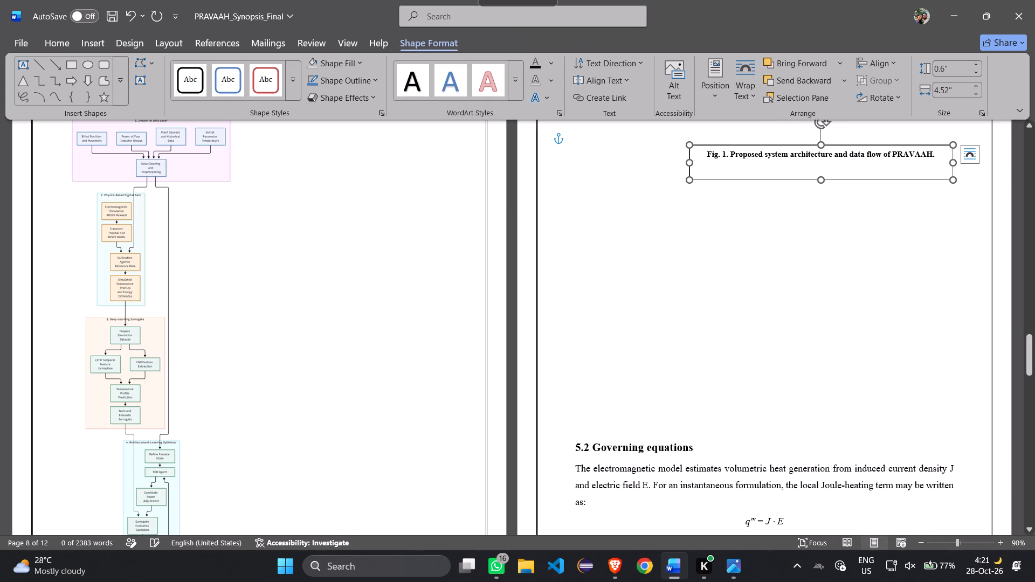
left_click_drag(824, 179, 823, 155)
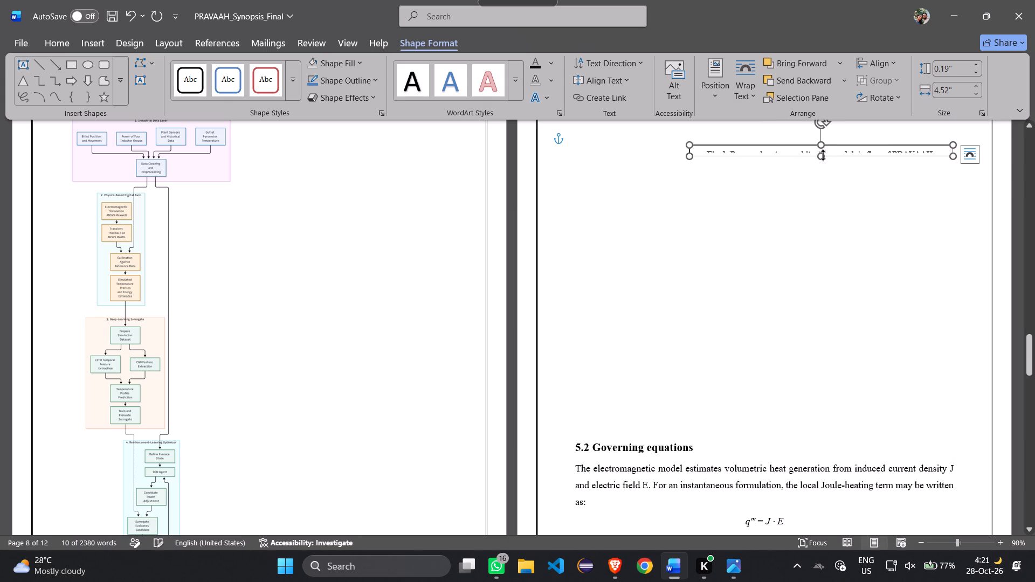
left_click_drag(822, 155, 826, 167)
Move the caption text box from page 8 to page 7 and set its layout to In Front of Text.
left_click(783, 144)
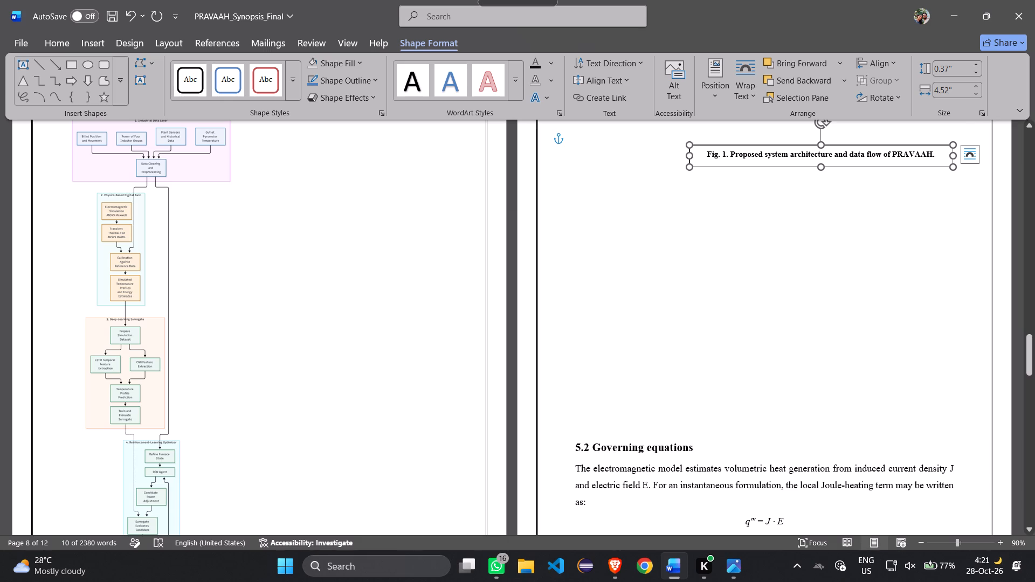
key("ctrl+x")
scroll(514, 285, "down", 4)
left_click(361, 296)
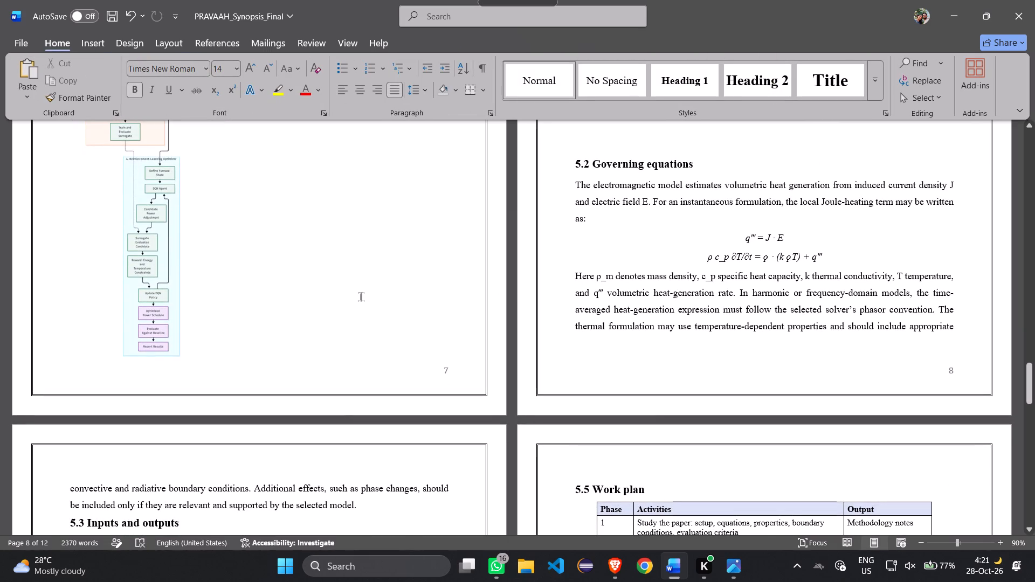
key("ctrl+v")
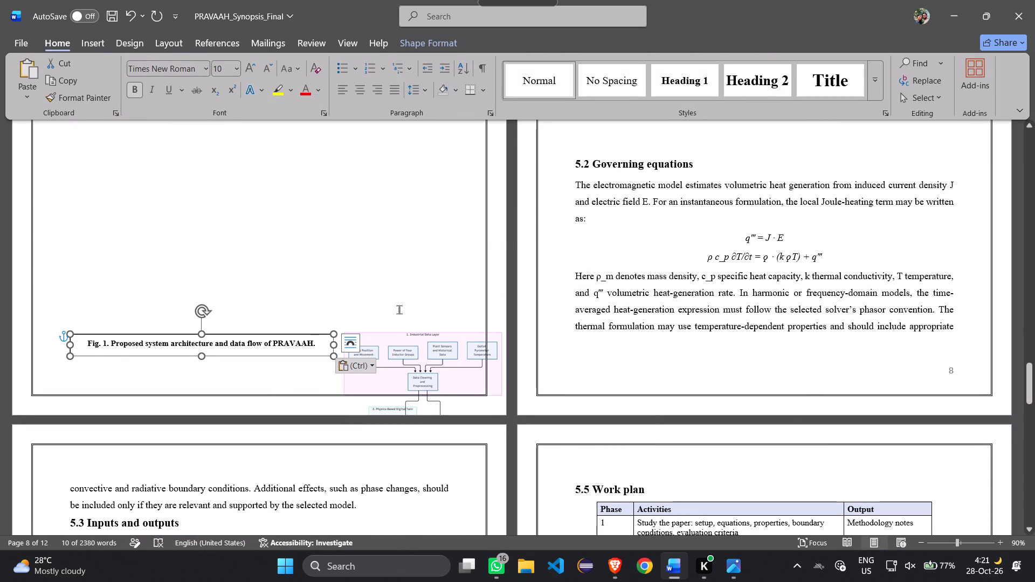
key("ctrl+z")
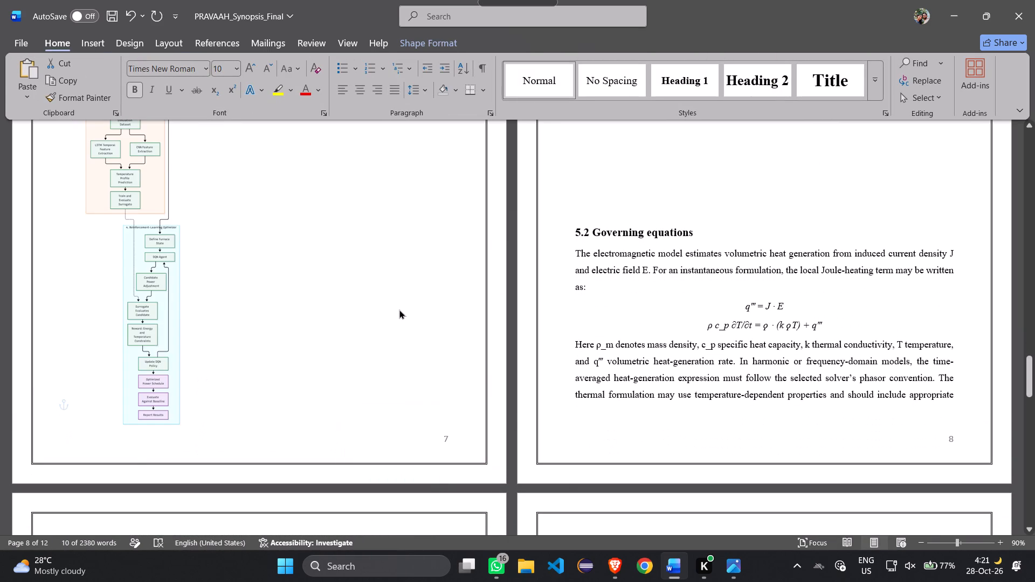
left_click(324, 409)
scroll(324, 409, "down", 1)
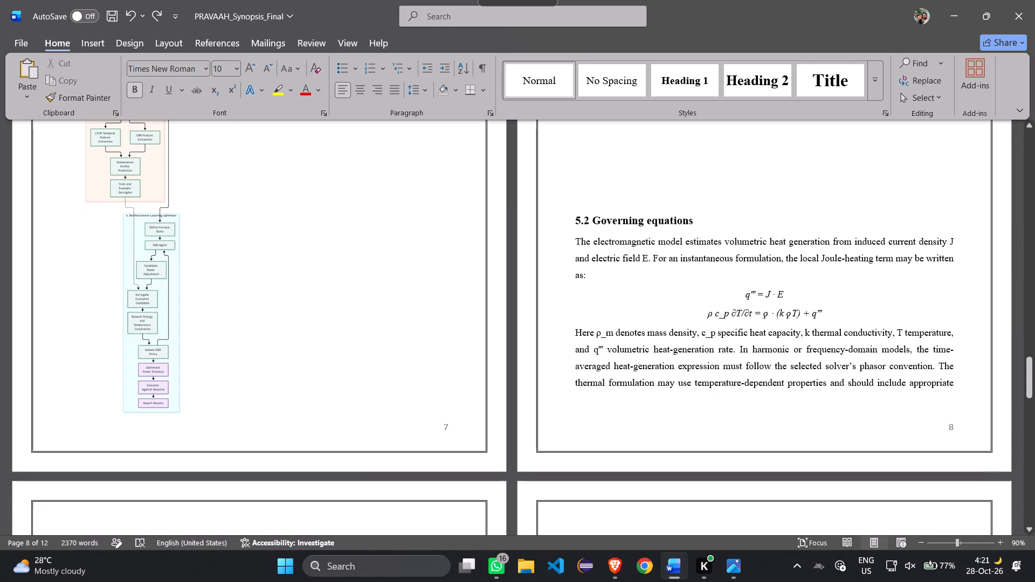
key("ctrl+v")
left_click(345, 399)
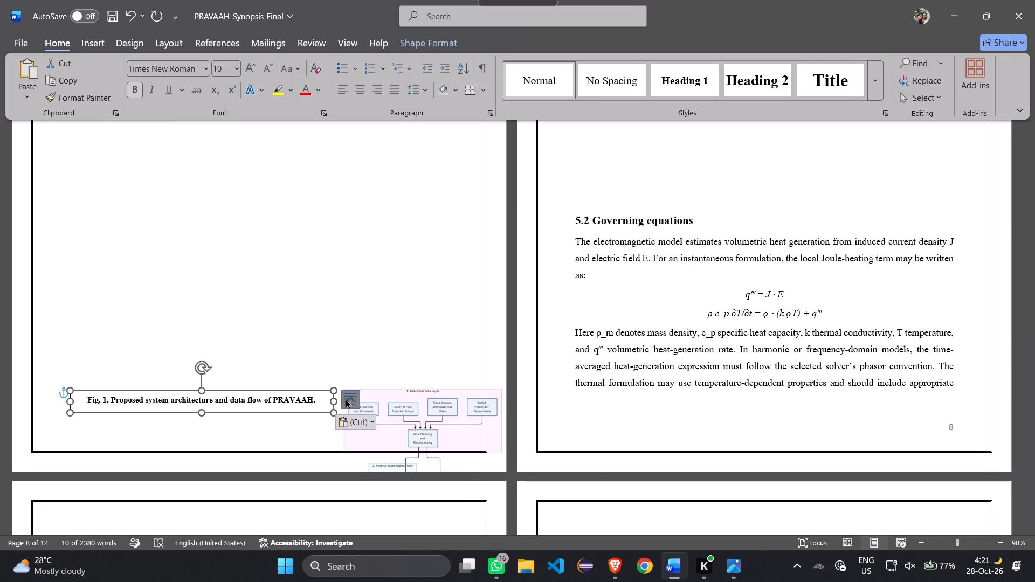
left_click(441, 456)
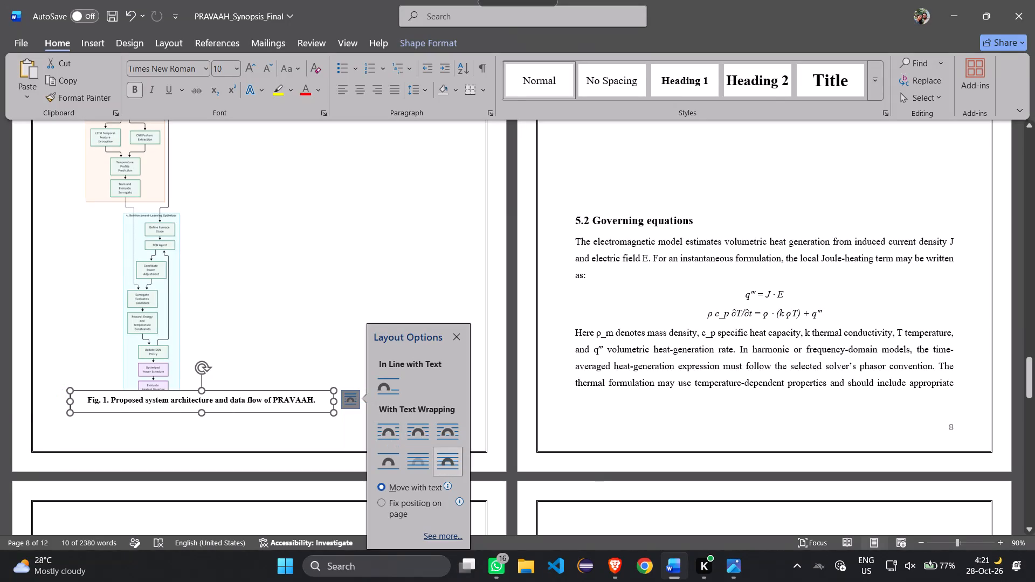
Position the caption text box beside the flowchart's last blocks, just above the page 7 number.
left_click_drag(250, 389, 376, 380)
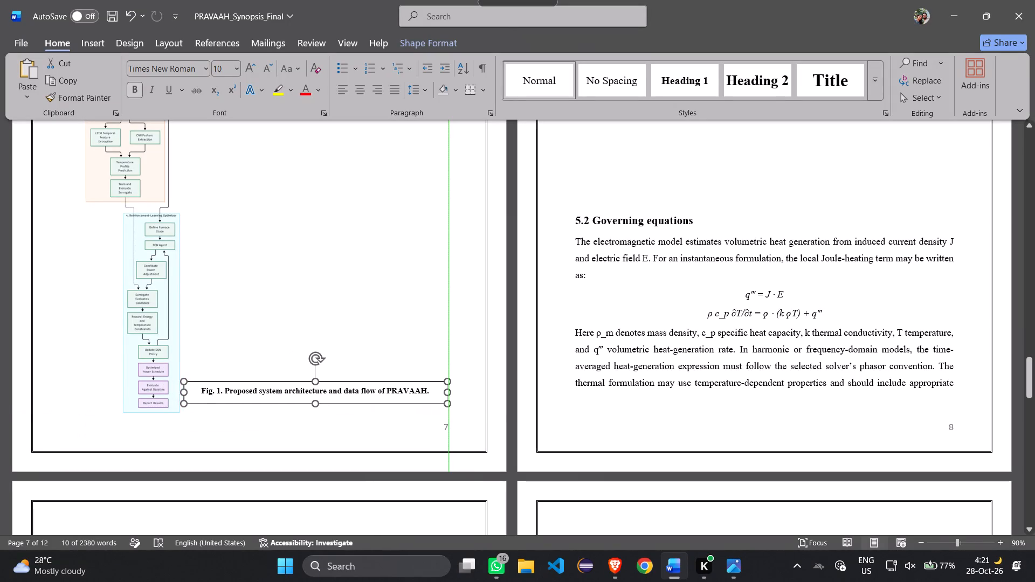
left_click_drag(376, 380, 382, 385)
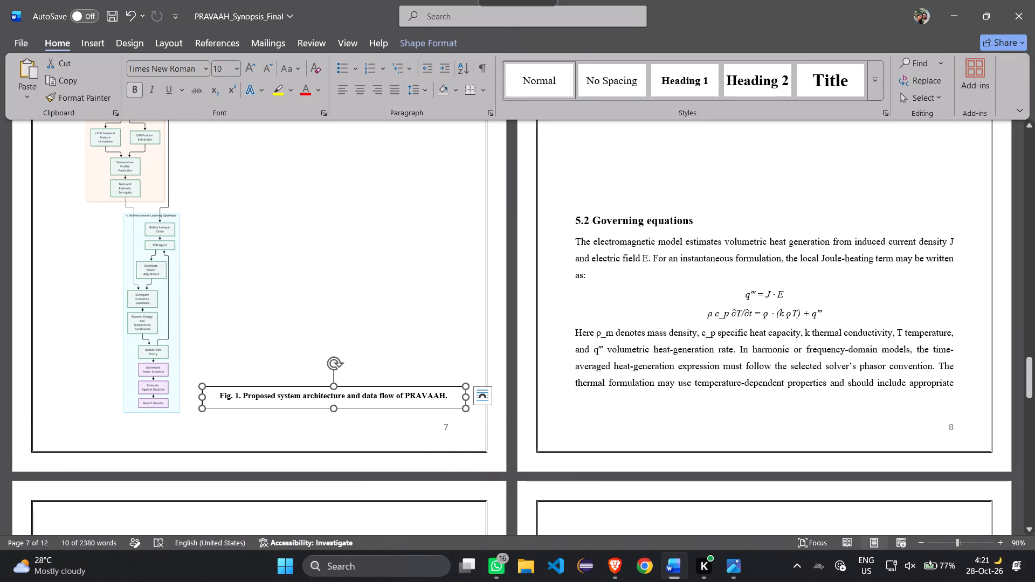
left_click(657, 288)
Delete the blank lines above the 5.2 Governing equations heading on page 8.
scroll(657, 288, "up", 5)
scroll(657, 288, "down", 1)
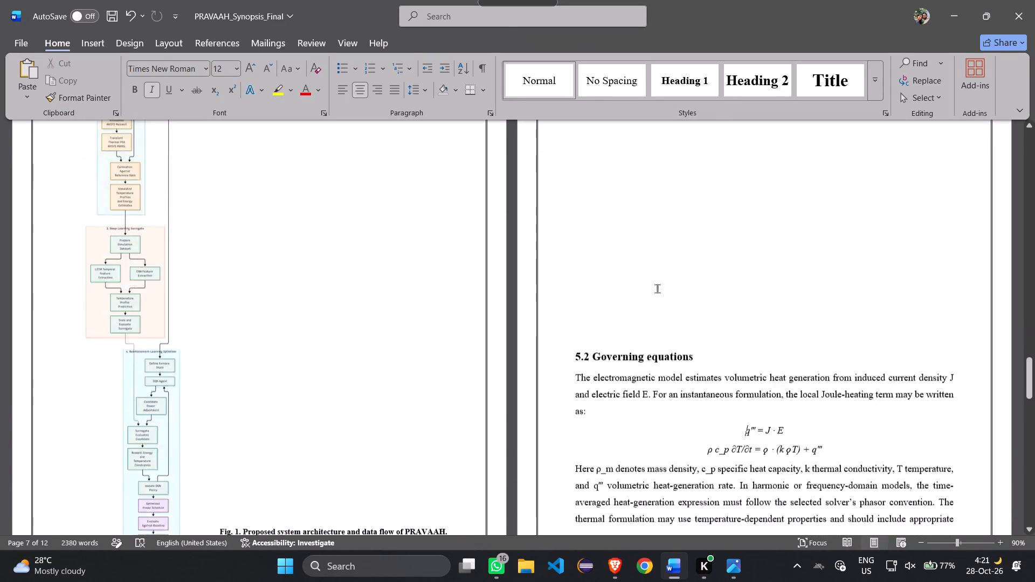
scroll(657, 288, "down", 1)
left_click(609, 249)
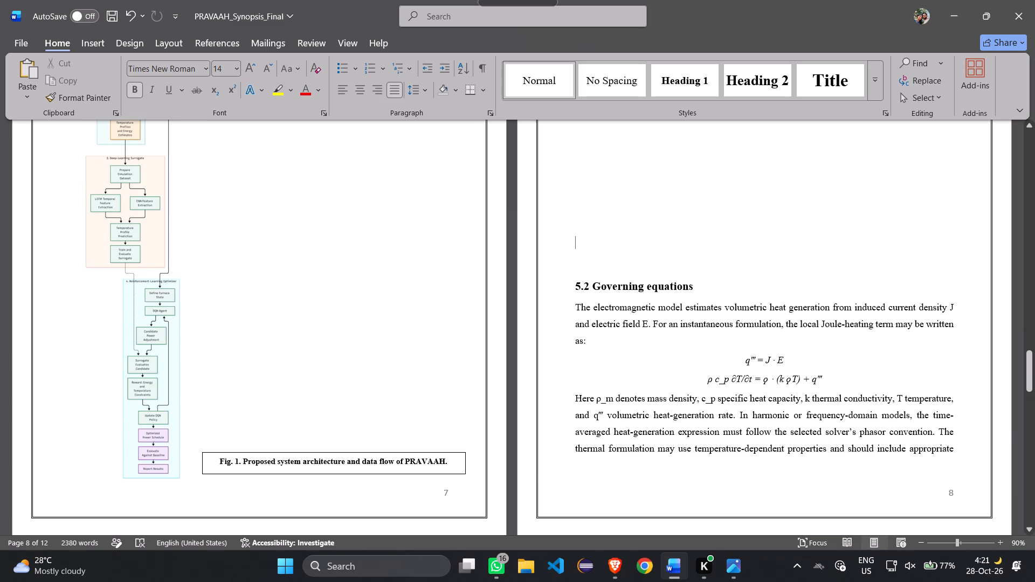
scroll(609, 249, "up", 2, "ctrl")
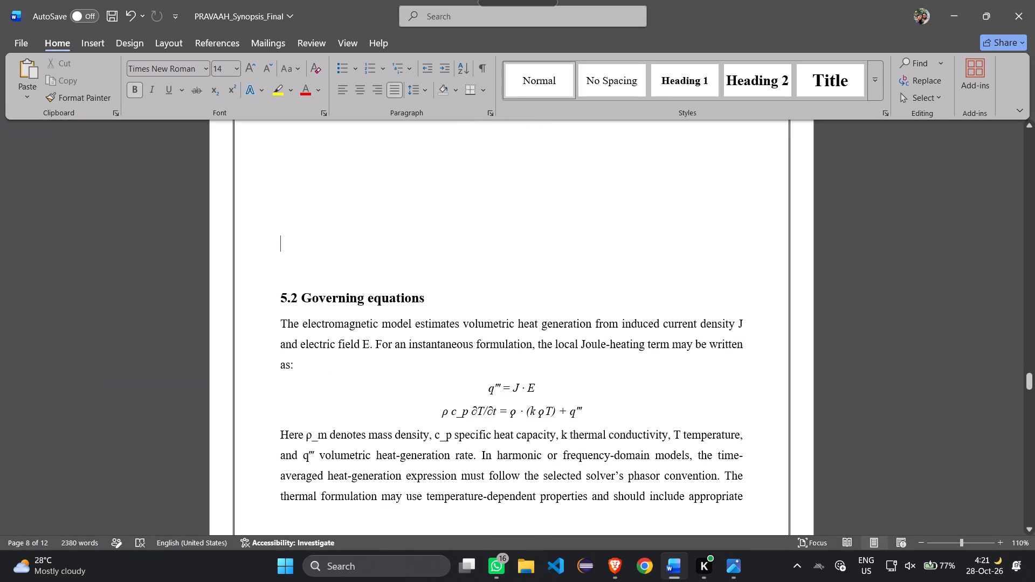
key("BackSpace")
key("BackSpace")
key("BackSpace")
key("BackSpace")
key("BackSpace")
scroll(484, 262, "up", 3)
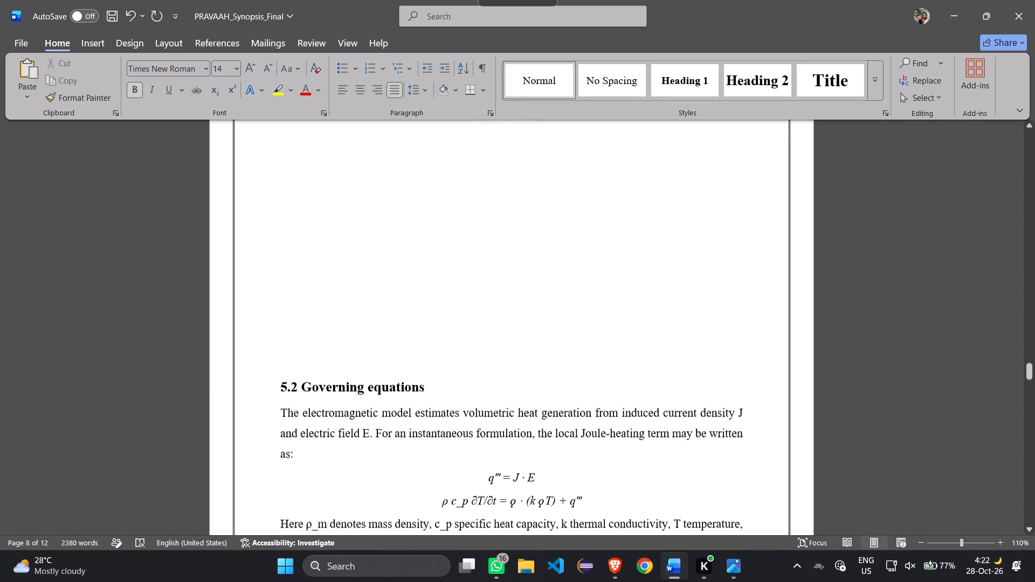
scroll(484, 262, "up", 1)
key("Delete")
key("Delete")
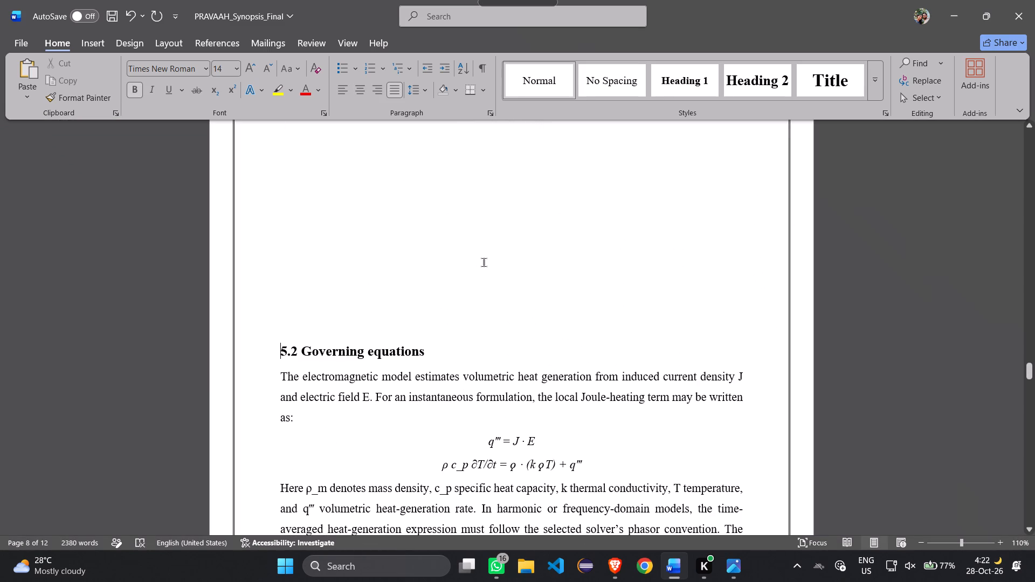
key("BackSpace")
key("BackSpace")
key("BackSpace")
key("BackSpace")
key("BackSpace")
key("BackSpace")
key("BackSpace")
key("BackSpace")
key("BackSpace")
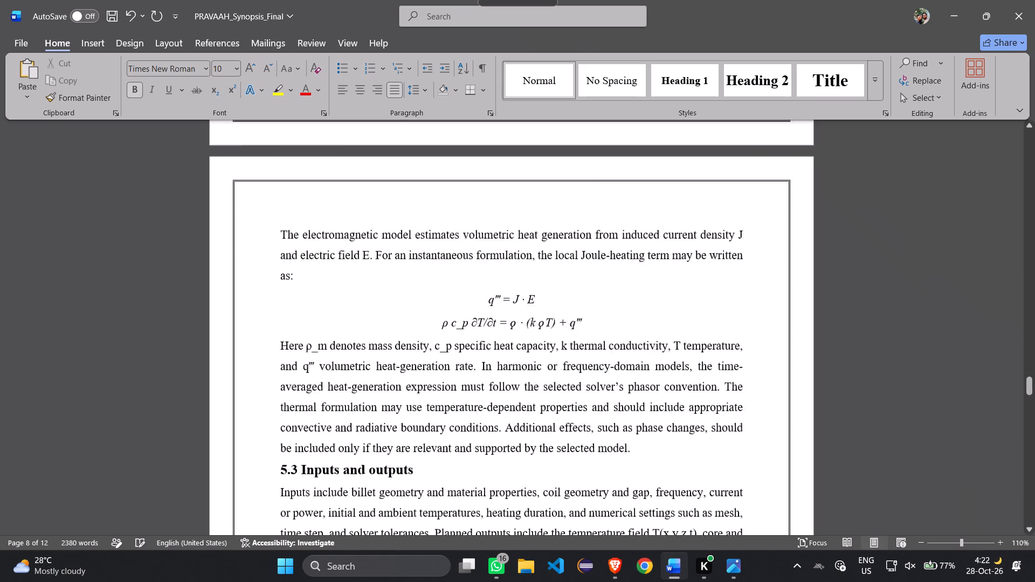
Insert one line break before the 5.2 Governing equations heading so it starts at the top of page 8.
scroll(484, 262, "up", 1)
key("backslash")
key("BackSpace")
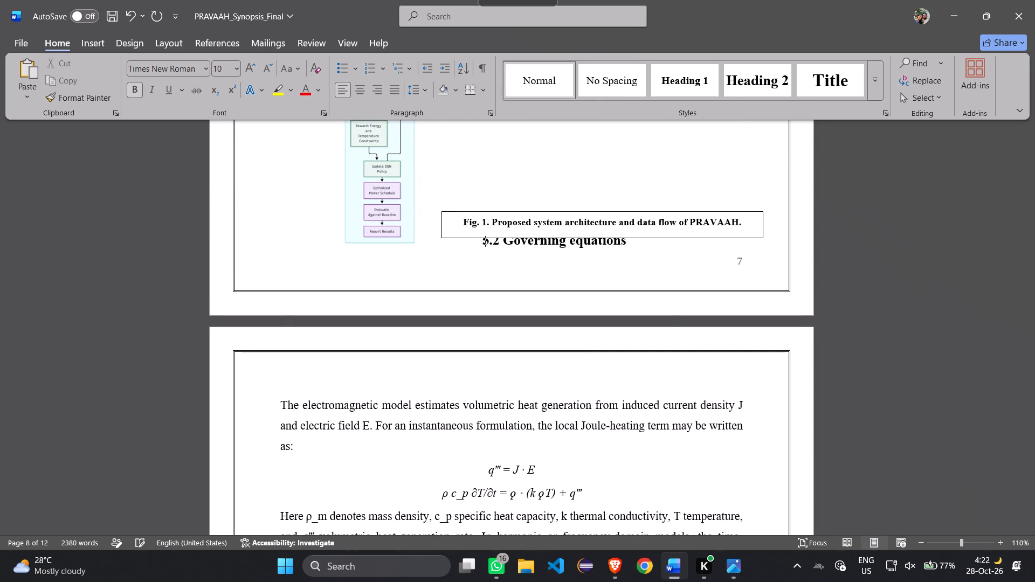
key("Return")
Review the layout and content of the pages from the Fig. 1 caption through section 6, Tools / Technology Used.
scroll(484, 262, "down", 10)
scroll(484, 262, "up", 1)
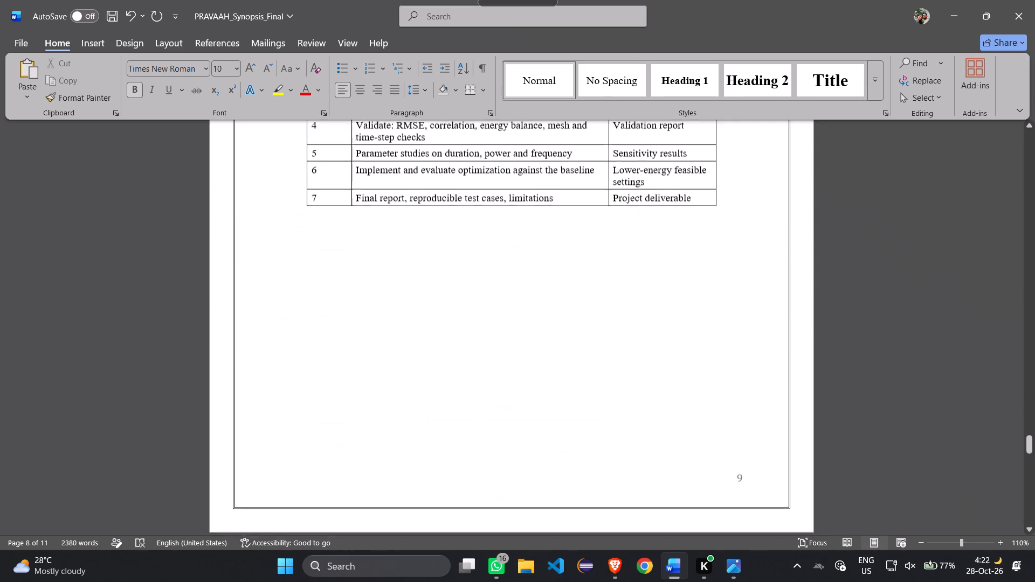
scroll(484, 262, "up", 1)
scroll(484, 262, "down", 6)
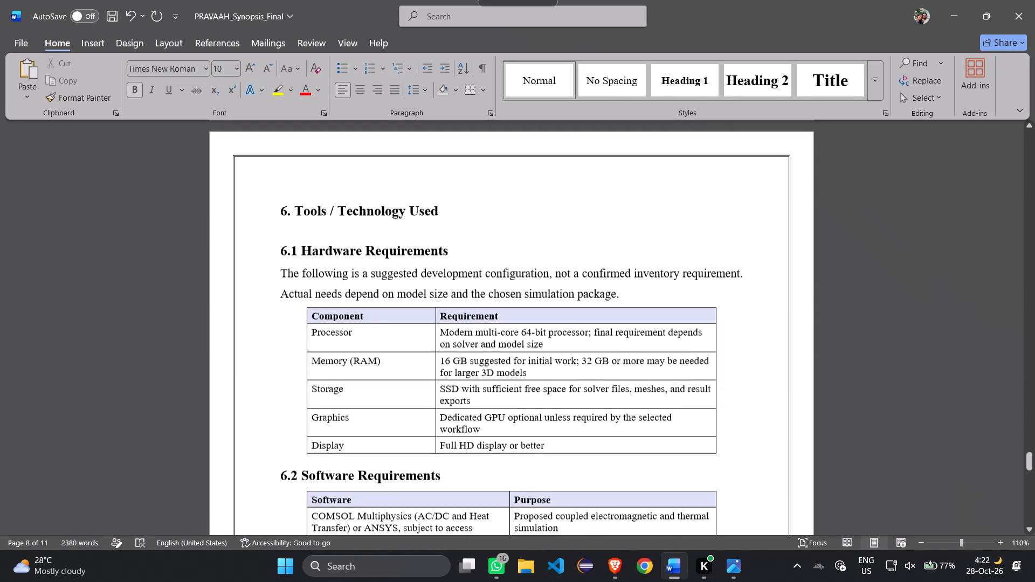
scroll(484, 262, "up", 7)
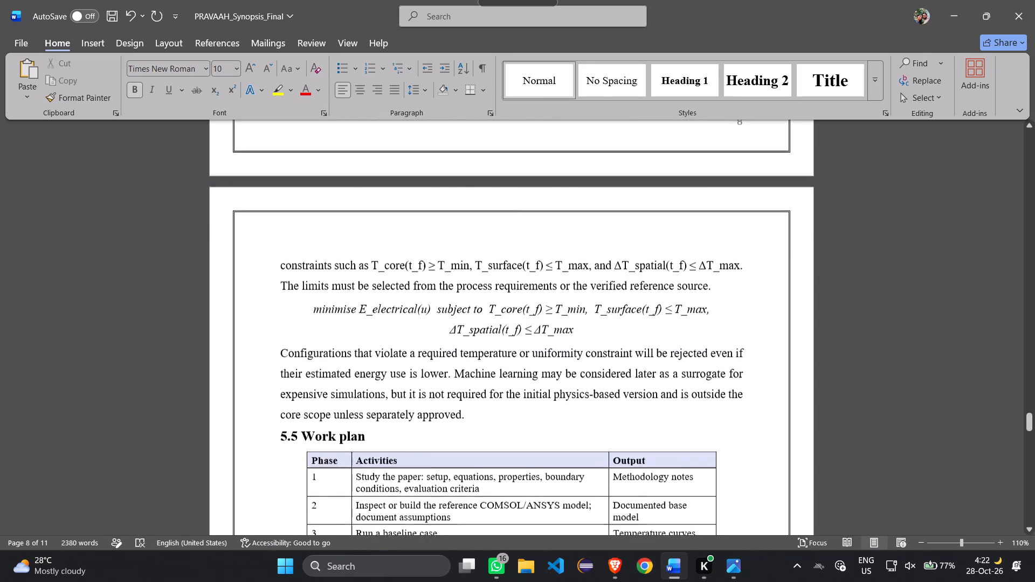
scroll(484, 262, "up", 7)
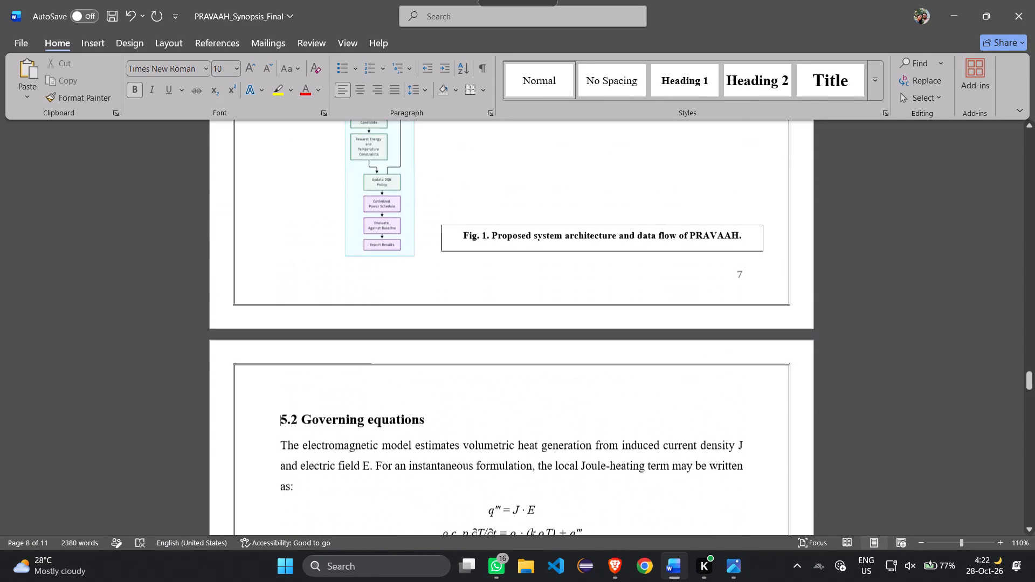
scroll(484, 262, "down", 1)
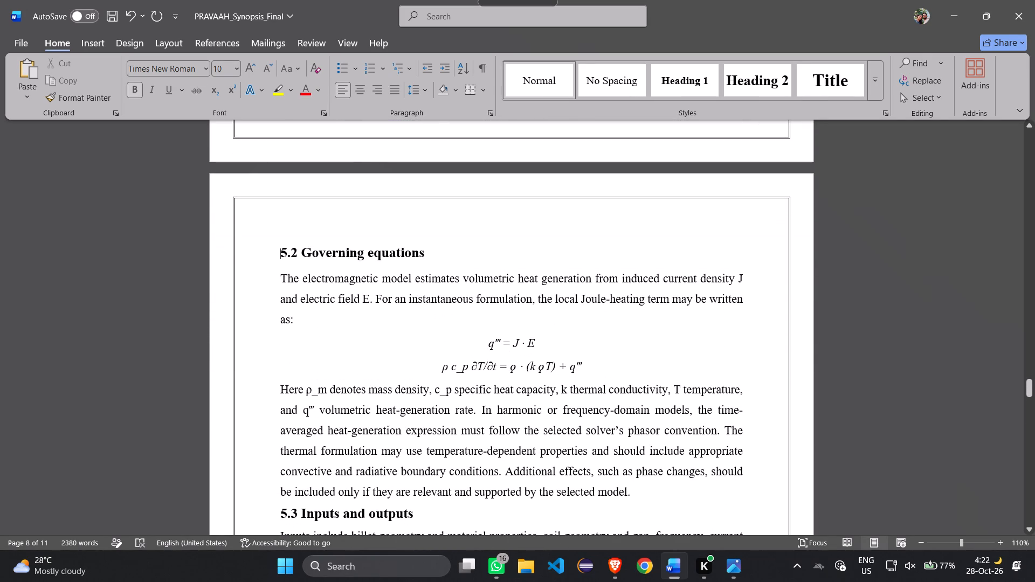
scroll(484, 262, "down", 1)
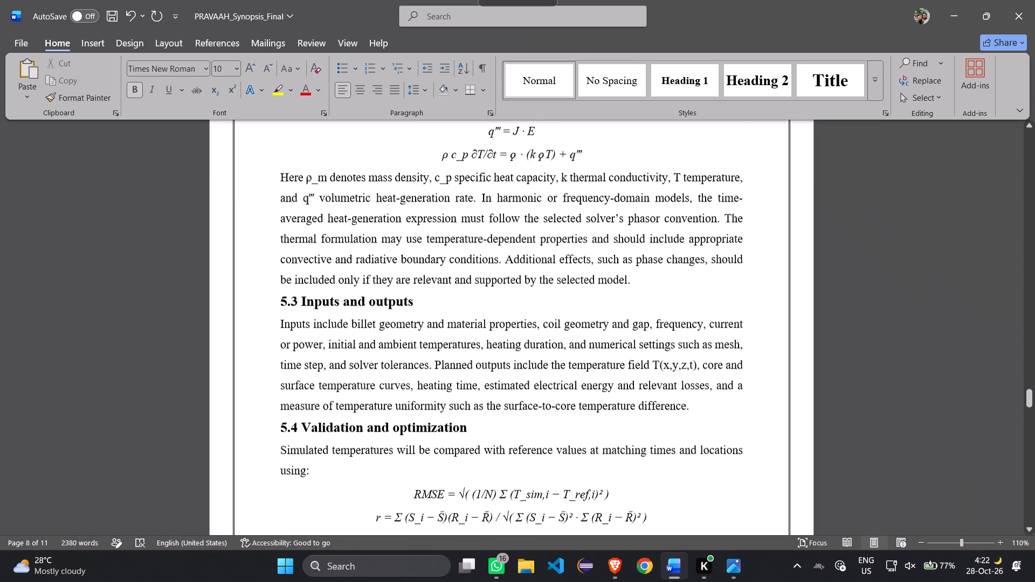
scroll(484, 262, "down", 1)
scroll(484, 262, "up", 1)
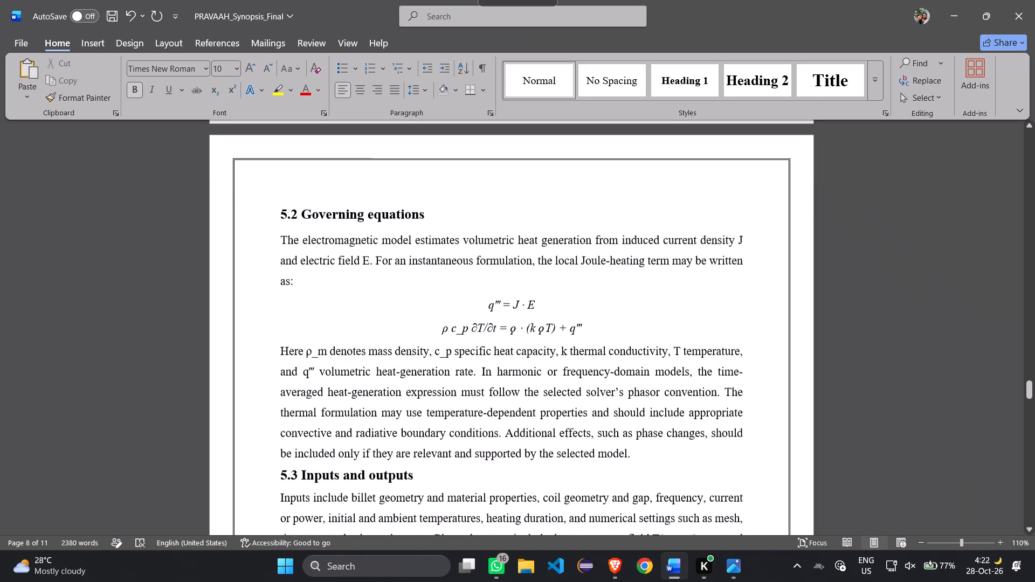
Copy everything from the 5.2 Governing equations heading through the end of the 5.5 Work plan table.
left_click_drag(279, 213, 399, 581)
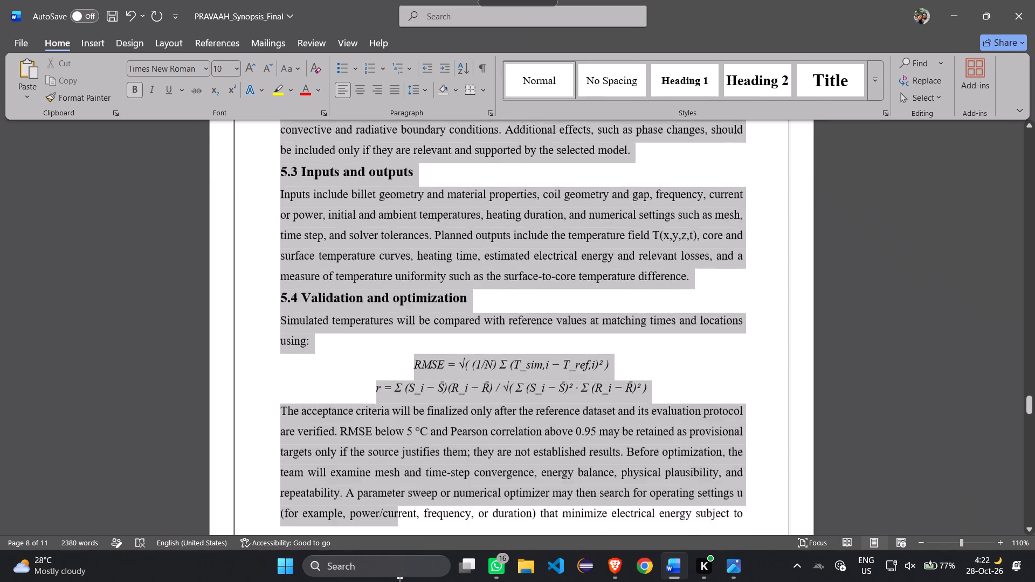
left_click_drag(399, 581, 420, 388)
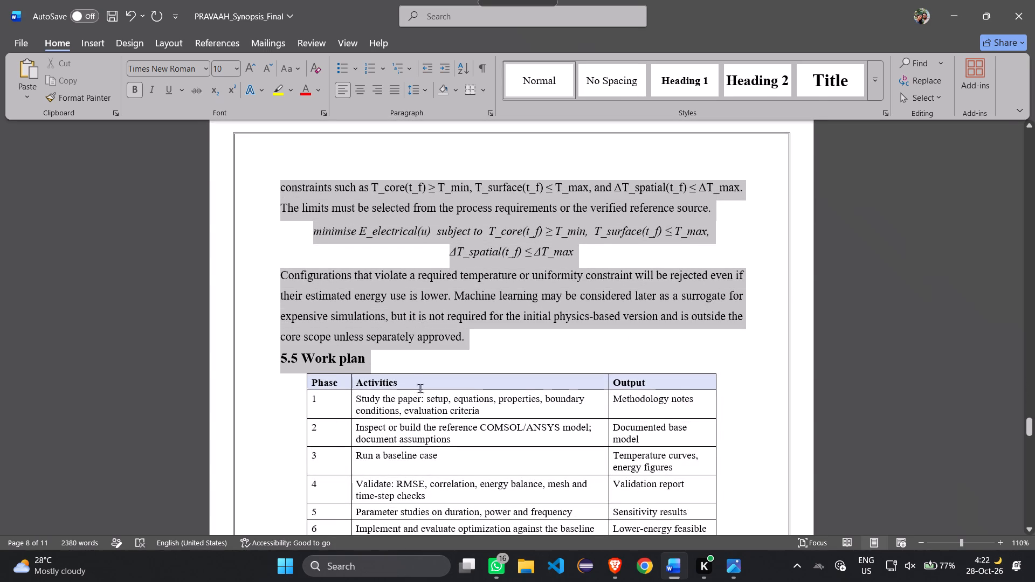
left_click_drag(420, 388, 482, 249)
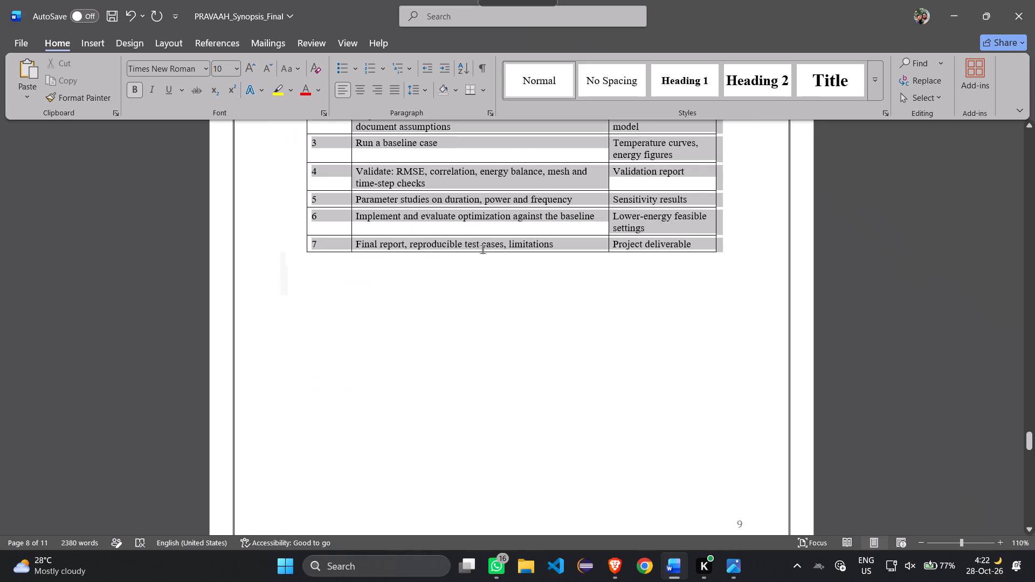
left_click_drag(482, 249, 611, 263)
key("ctrl+c")
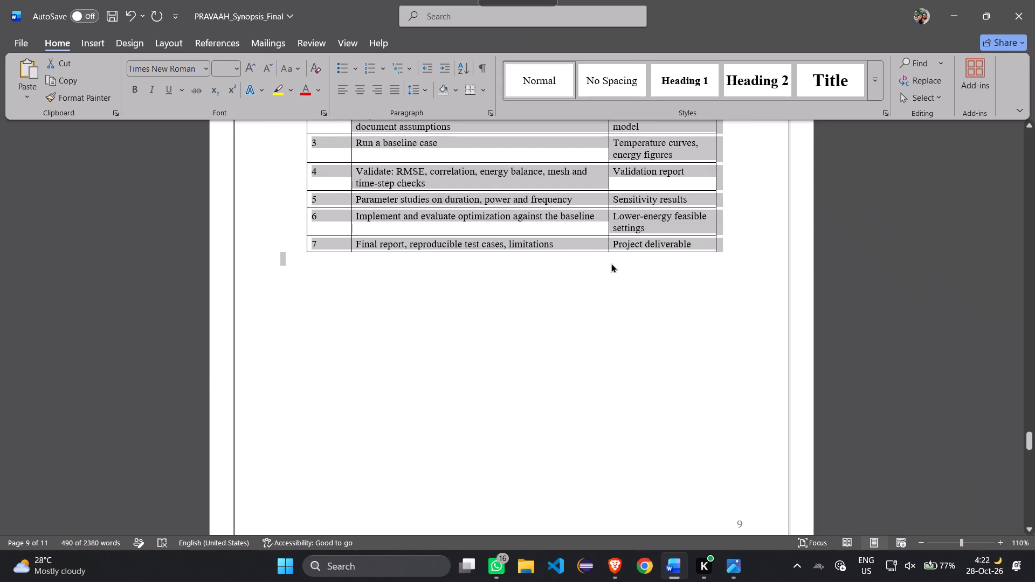
left_click(611, 263)
Switch to the PRAVAAH ChatGPT conversation in Brave and close the flowchart editor and Furnace Power Optimization Pipeline pages.
key("alt+Tab")
left_click(89, 0)
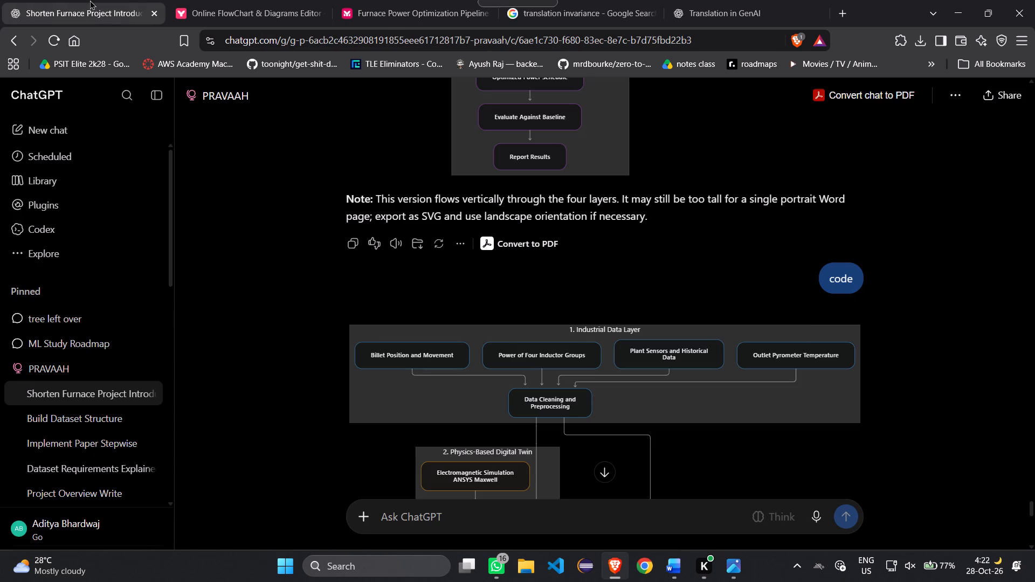
left_click(322, 13)
left_click(322, 13)
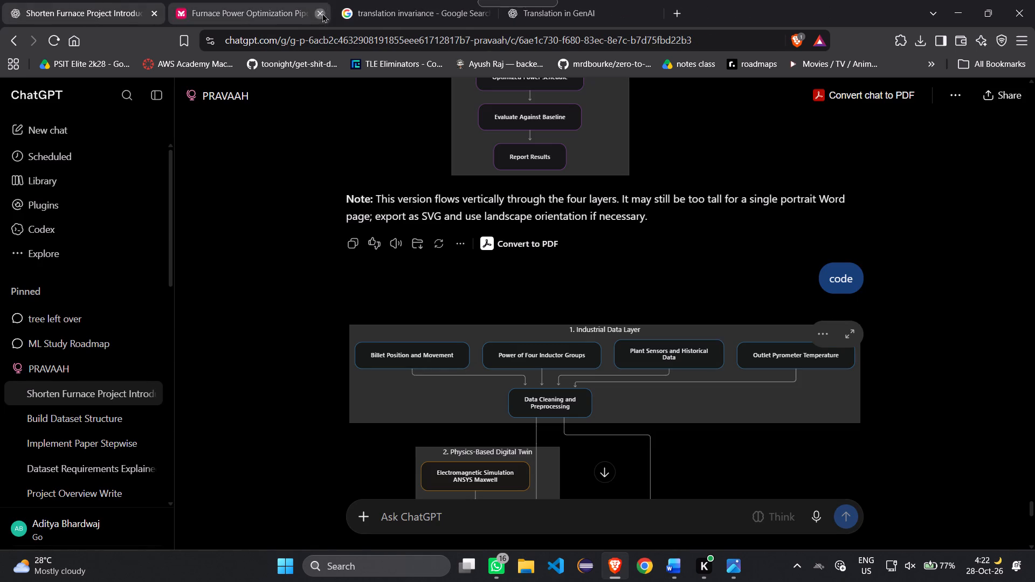
Paste the copied sections into the chat, add the question "what the hell is this?" on a new line, and send it.
left_click(481, 515, "ctrl")
key("ctrl+v")
left_click(481, 515, "ctrl")
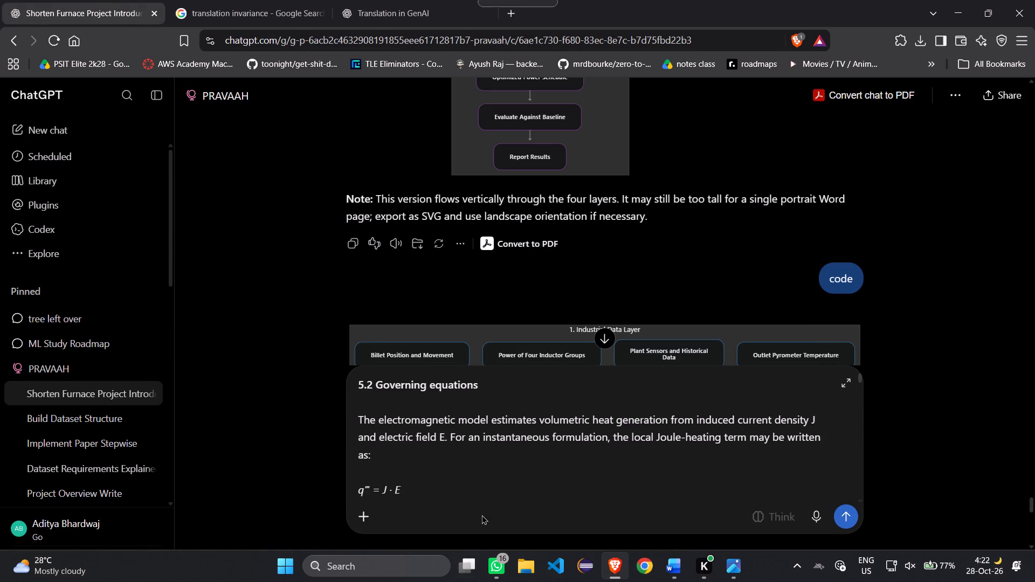
scroll(627, 419, "down", 9)
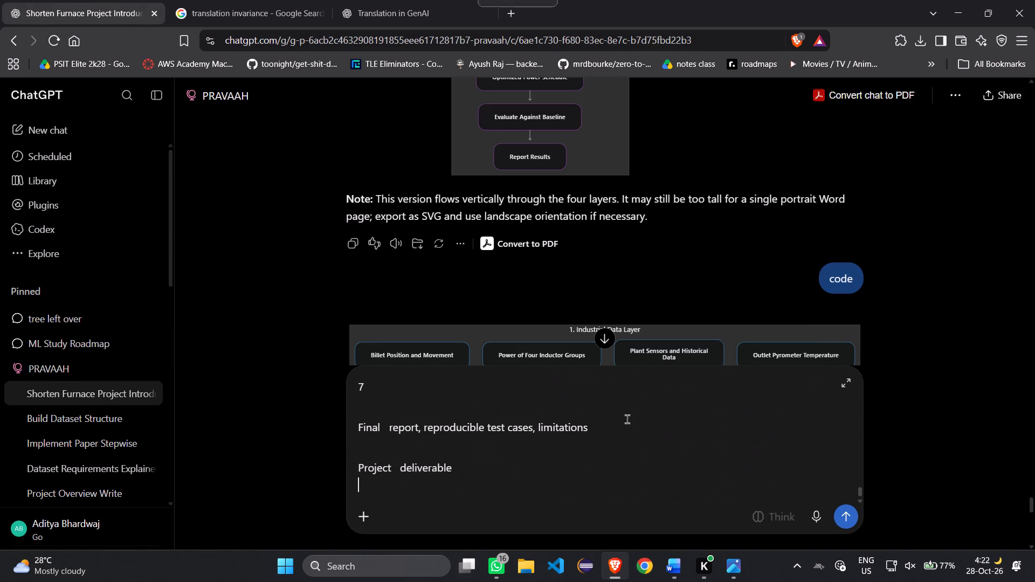
key("shift+Return")
type("what the hell is this?")
key("Return")
scroll(792, 227, "down", 3)
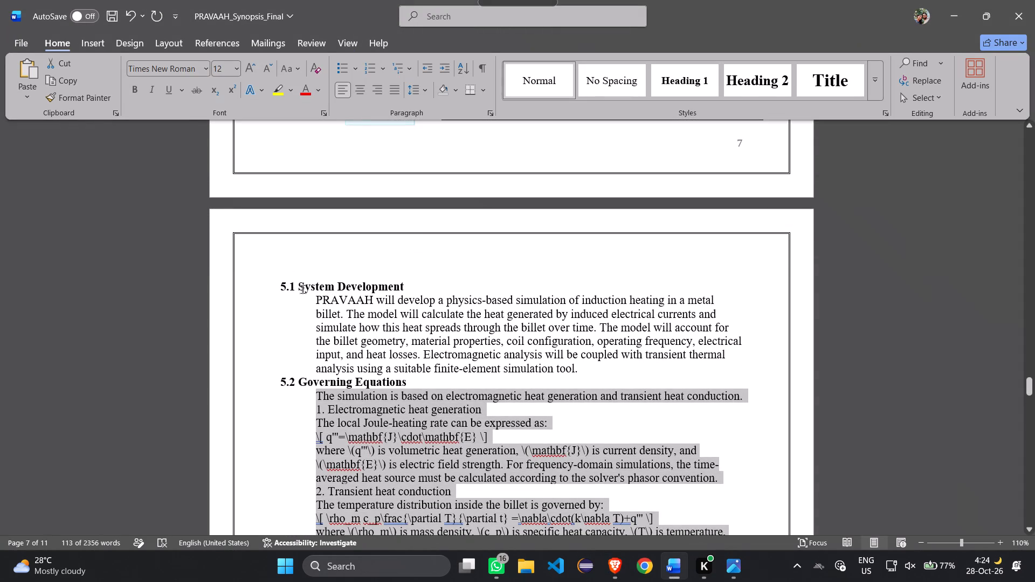
left_click_drag(301, 288, 575, 360)
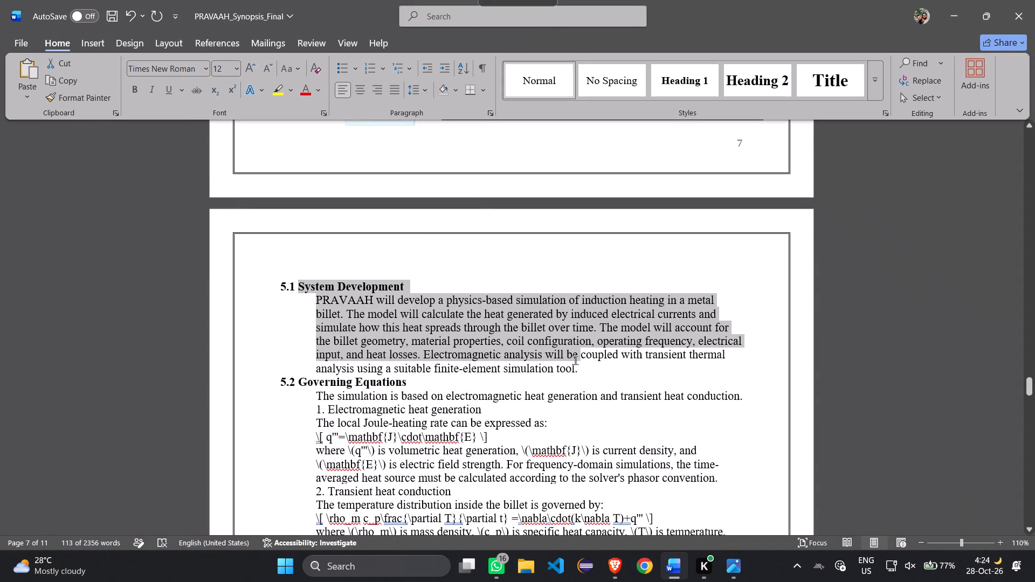
left_click_drag(575, 360, 576, 370)
scroll(561, 240, "up", 6)
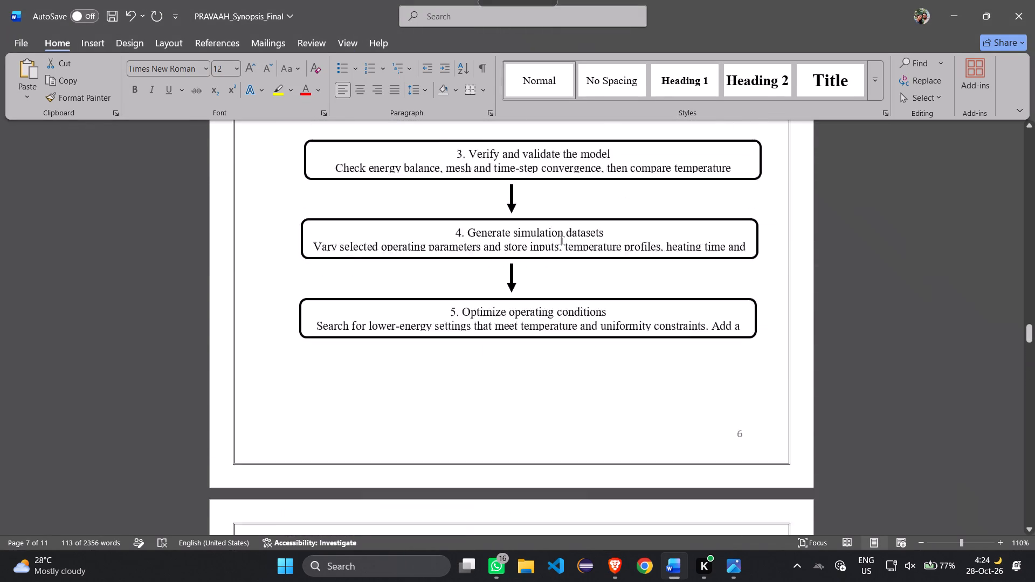
scroll(561, 240, "up", 3)
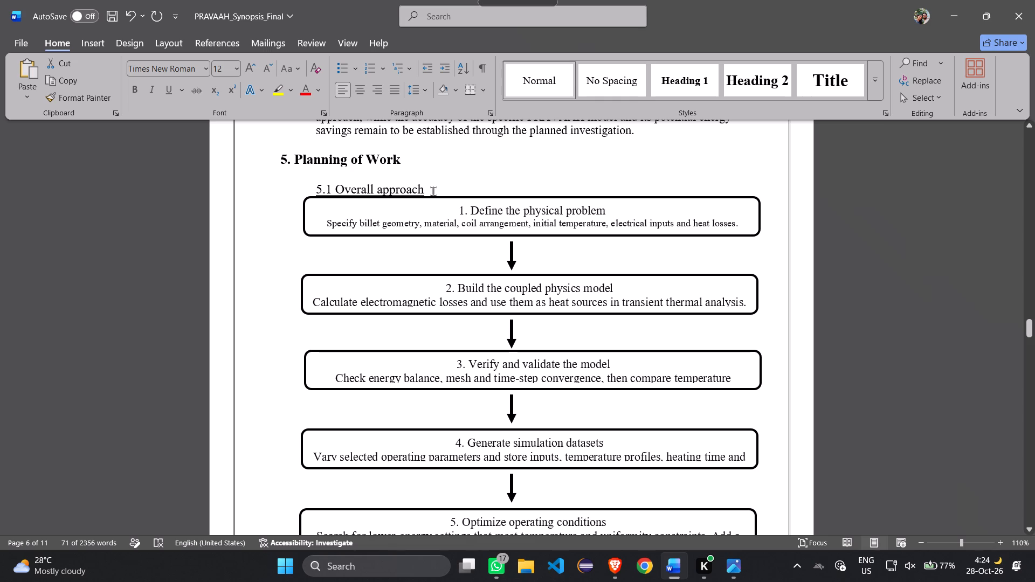